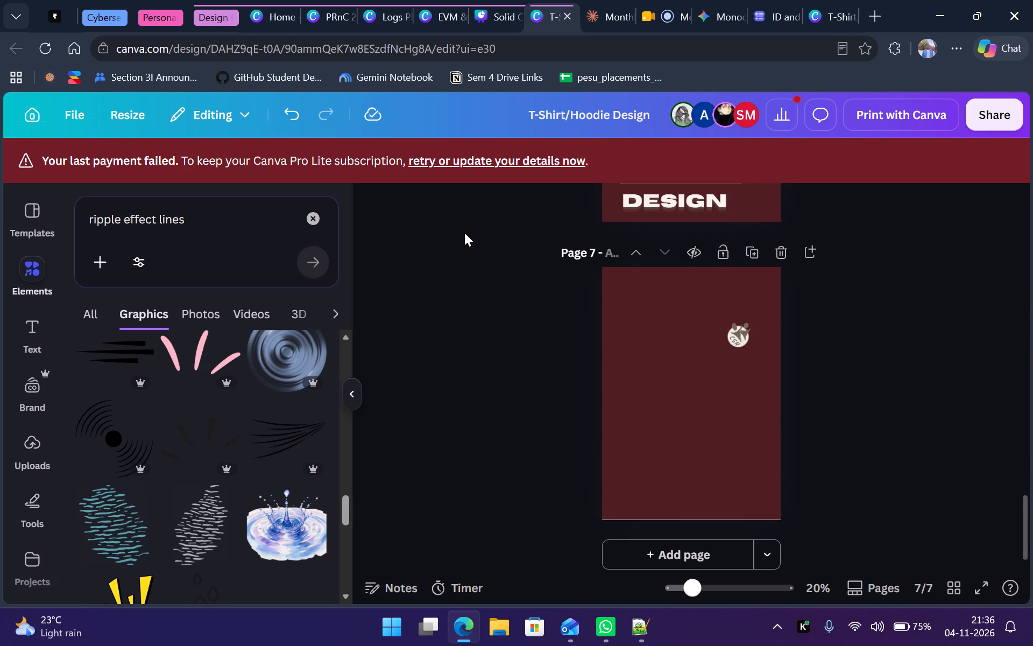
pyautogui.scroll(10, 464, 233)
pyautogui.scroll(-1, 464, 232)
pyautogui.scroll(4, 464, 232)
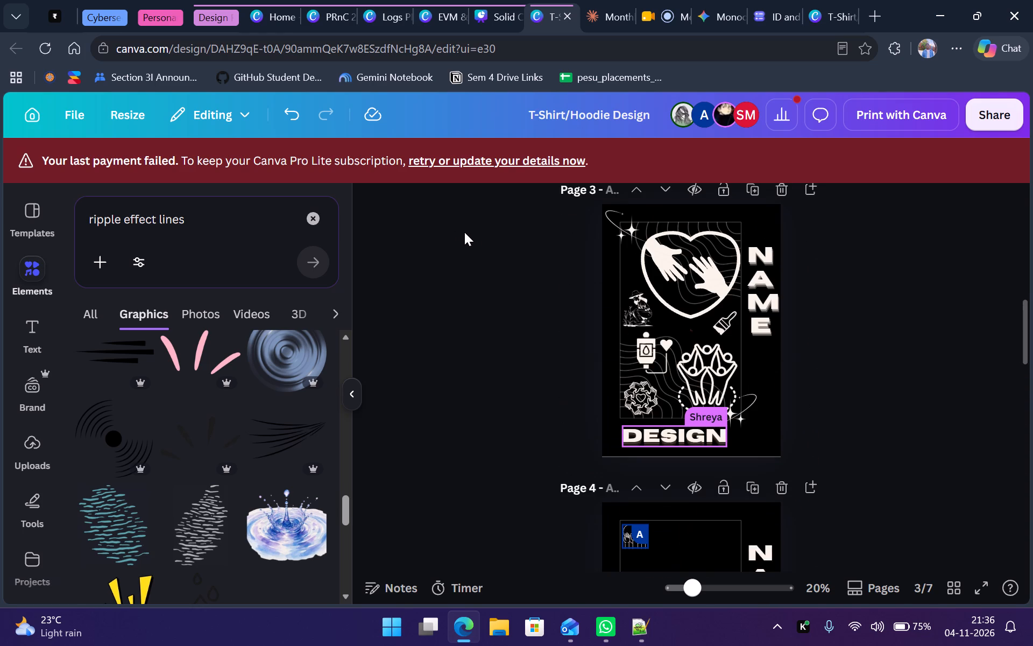
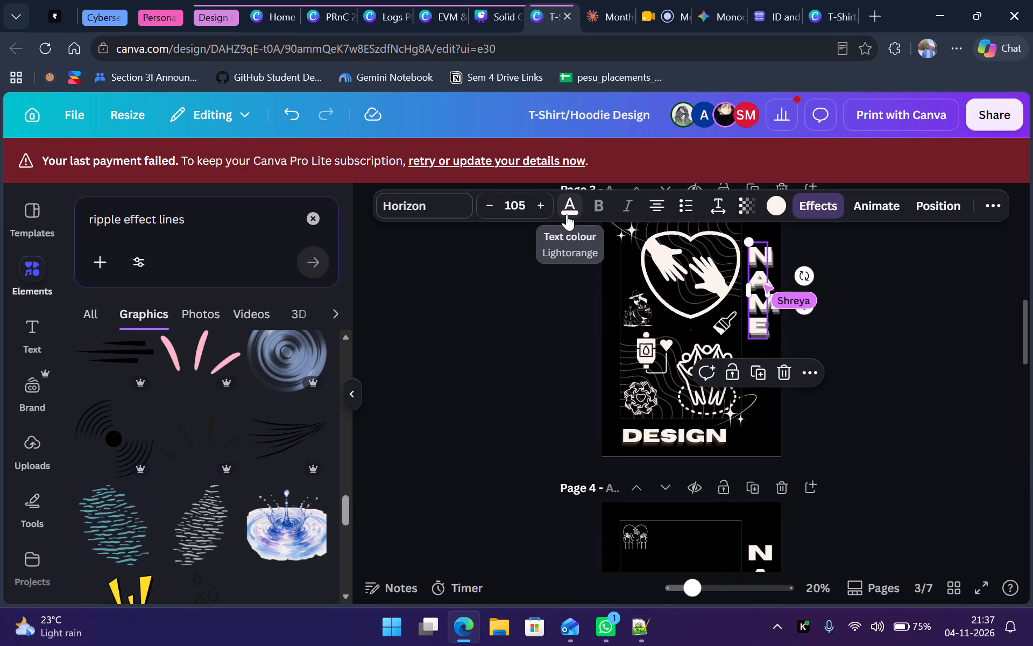
# Change the font of the vertical NAME text on page 3 to Ahsing.
pyautogui.click(436, 205)
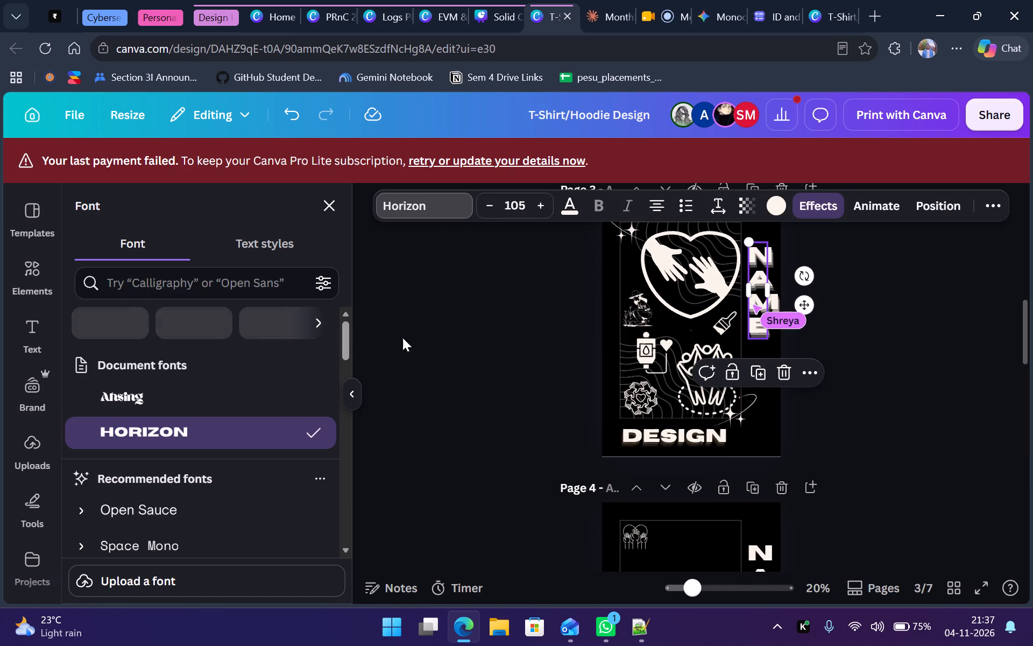
pyautogui.click(179, 395)
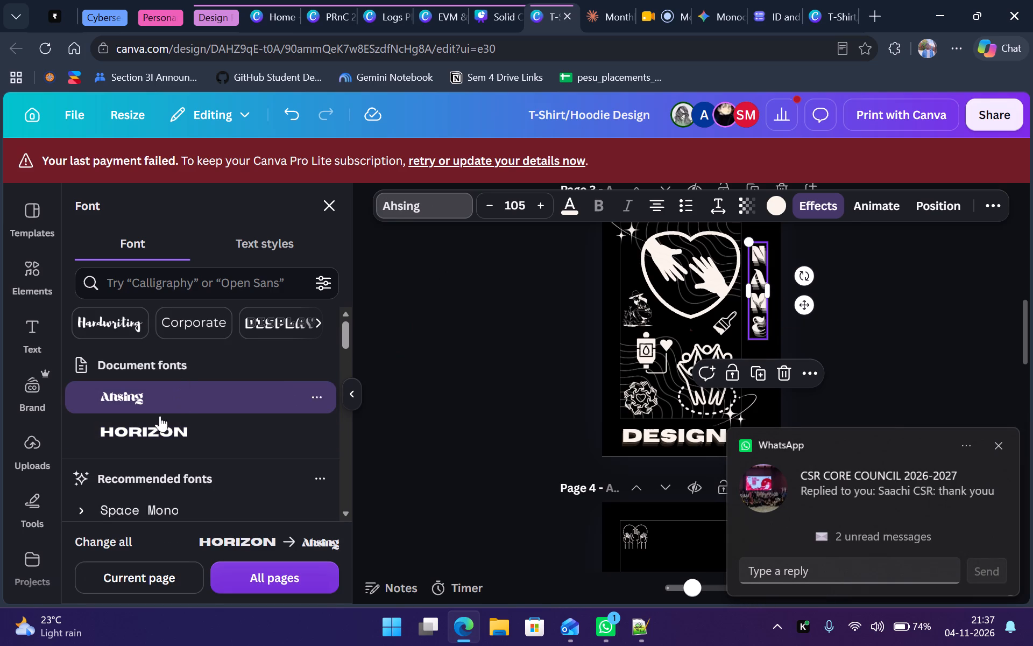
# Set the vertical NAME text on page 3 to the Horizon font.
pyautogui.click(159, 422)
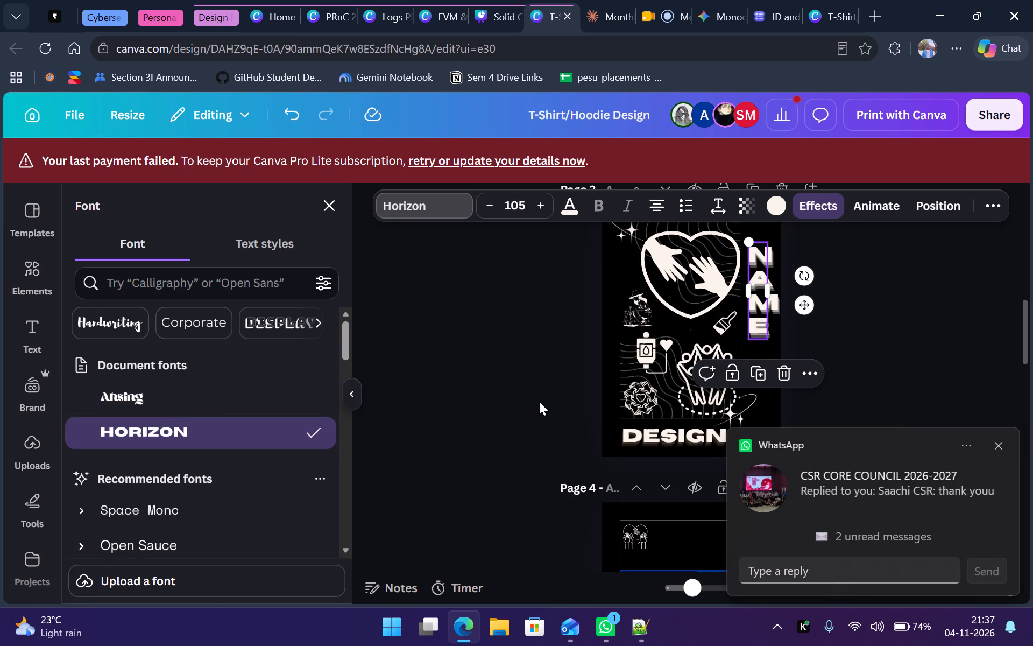
# Look through the recommended, recently used, brand and uploaded fonts for an option for the vertical NAME text.
pyautogui.scroll(-2, 234, 446)
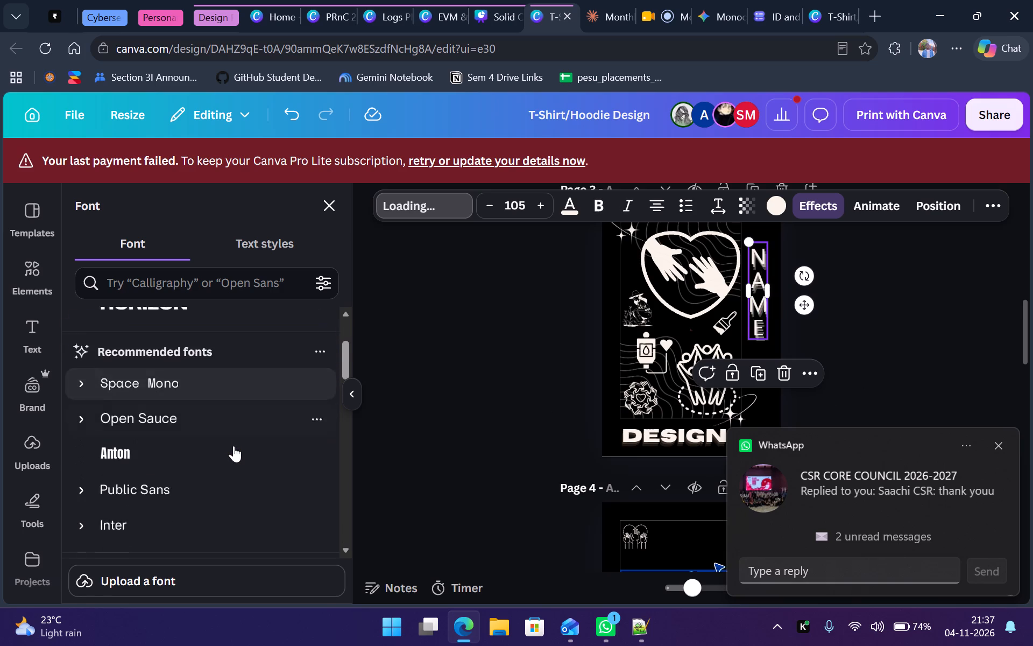
pyautogui.scroll(-2, 234, 439)
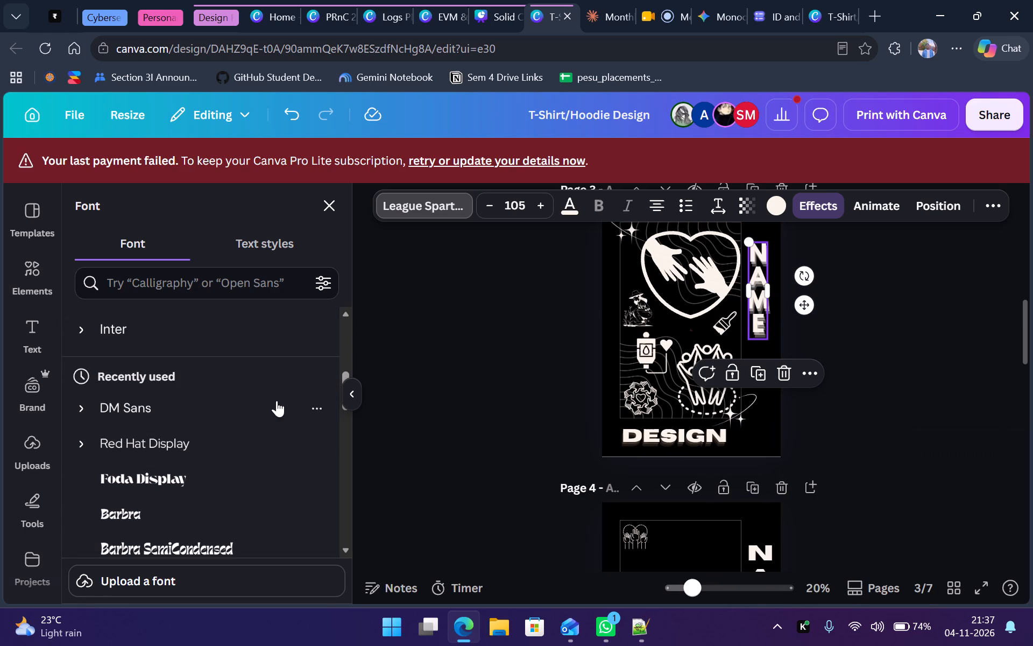
pyautogui.scroll(-1, 234, 410)
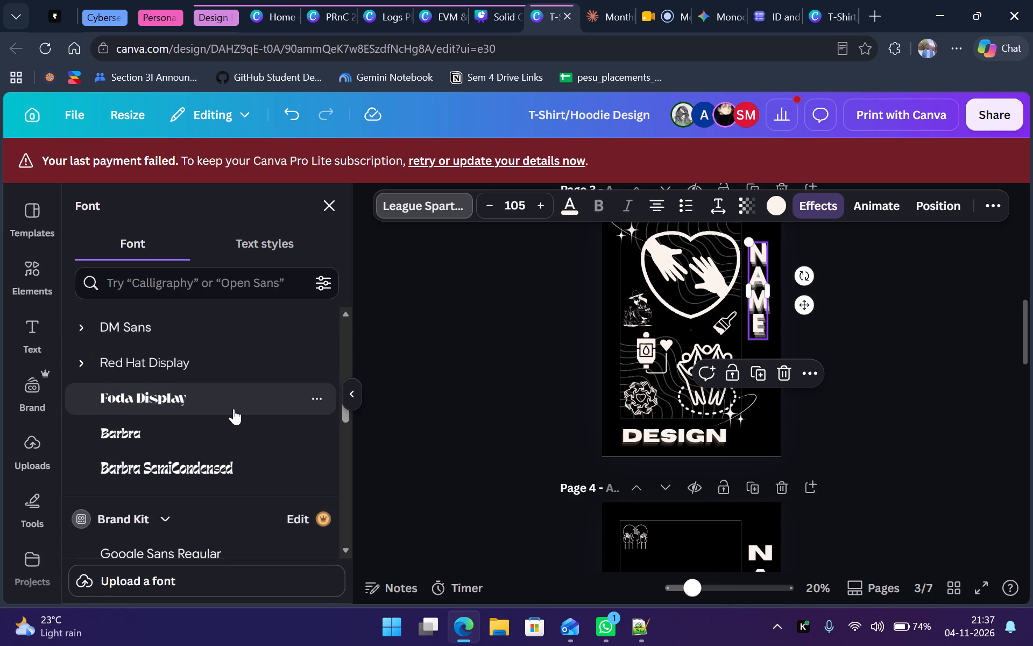
pyautogui.scroll(-1, 234, 409)
pyautogui.scroll(-1, 267, 450)
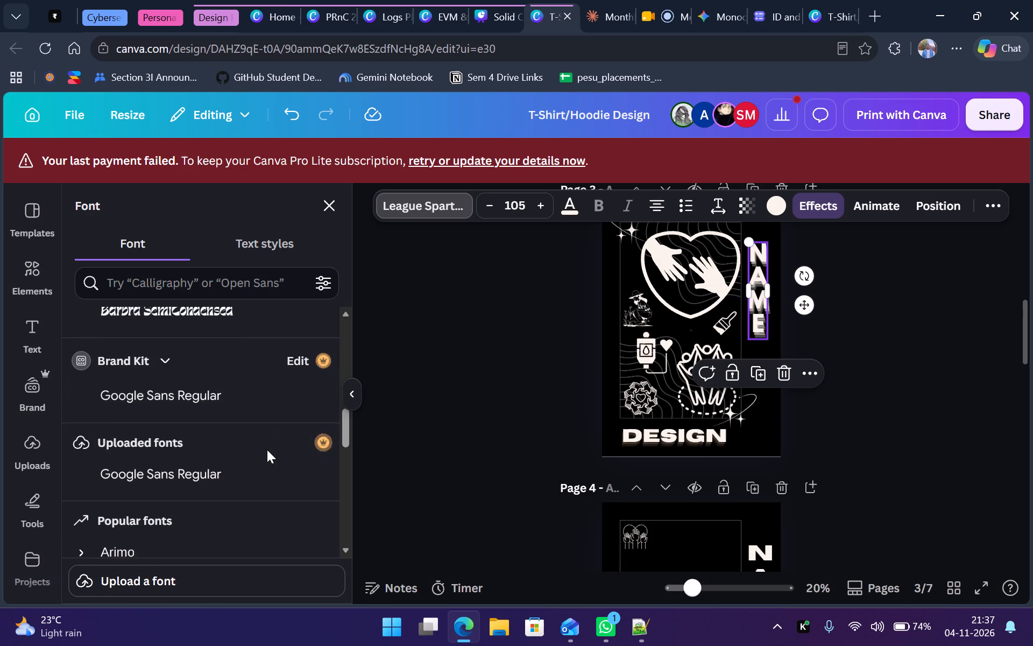
pyautogui.scroll(-3, 267, 450)
pyautogui.scroll(4, 267, 449)
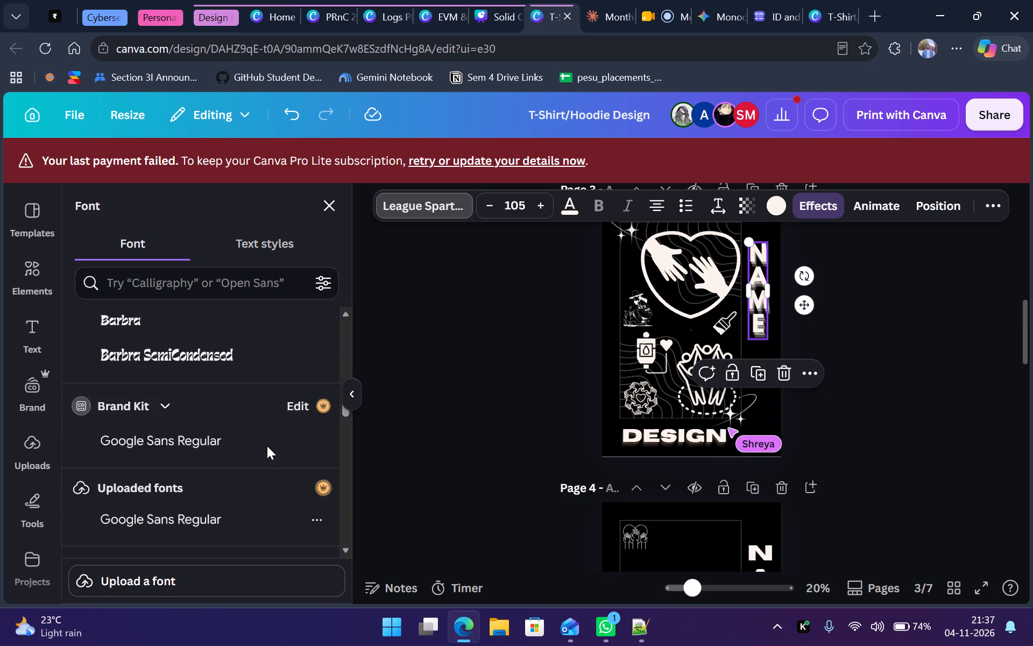
pyautogui.scroll(5, 216, 406)
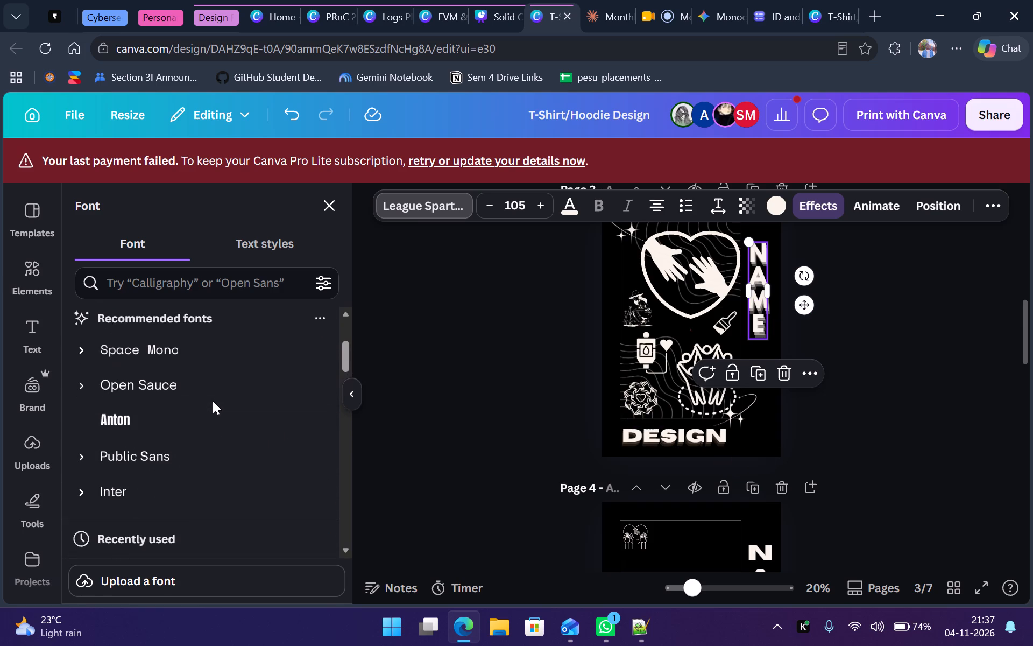
pyautogui.scroll(1, 213, 401)
# Filter the fonts by the Display style and apply Gulfs Display to the vertical NAME text on page 3.
pyautogui.click(280, 318)
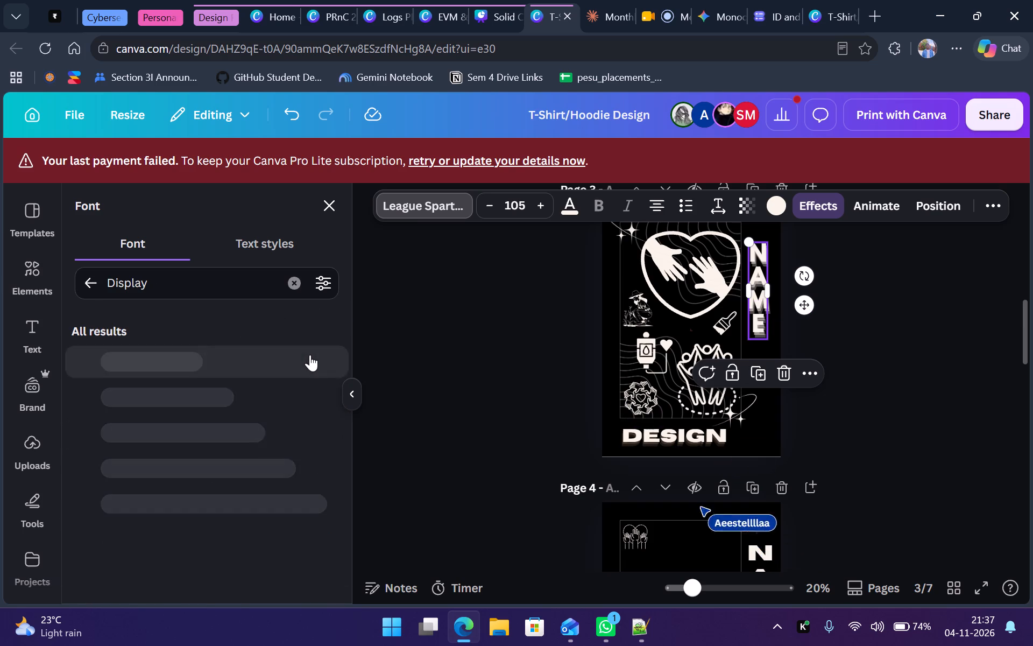
pyautogui.scroll(-2, 252, 412)
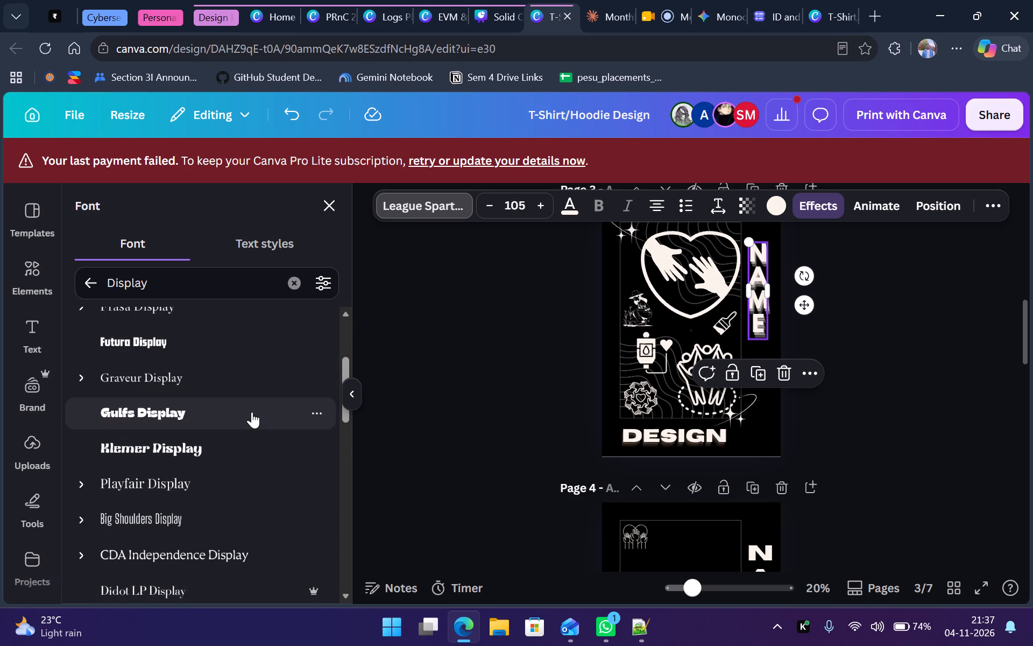
pyautogui.click(251, 412)
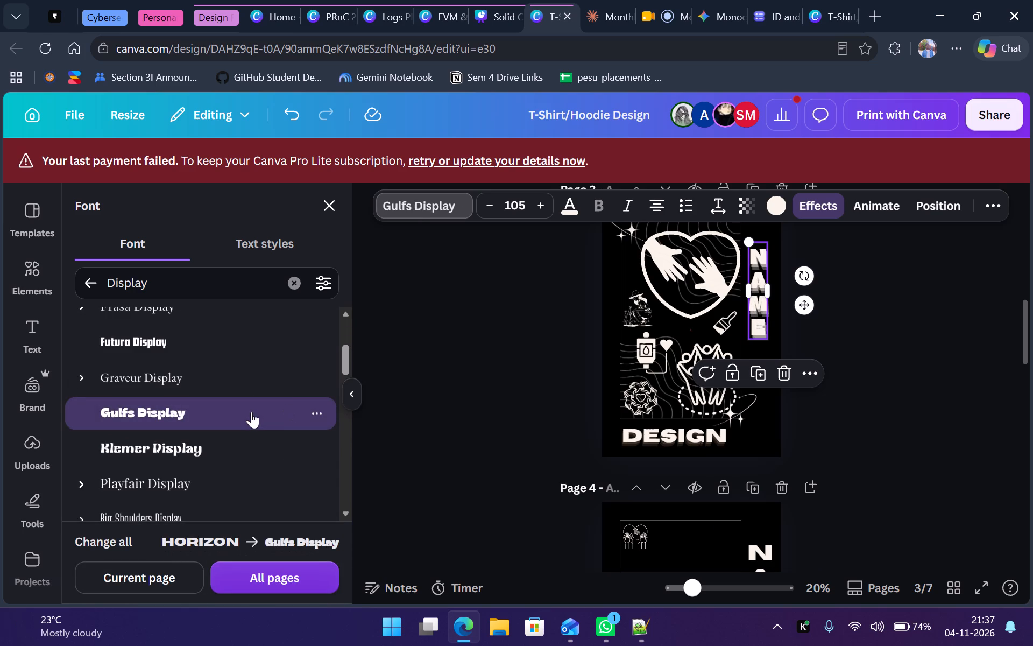
# Narrow the NAME text box on page 3 to fit its letters and deselect it.
pyautogui.click(770, 291)
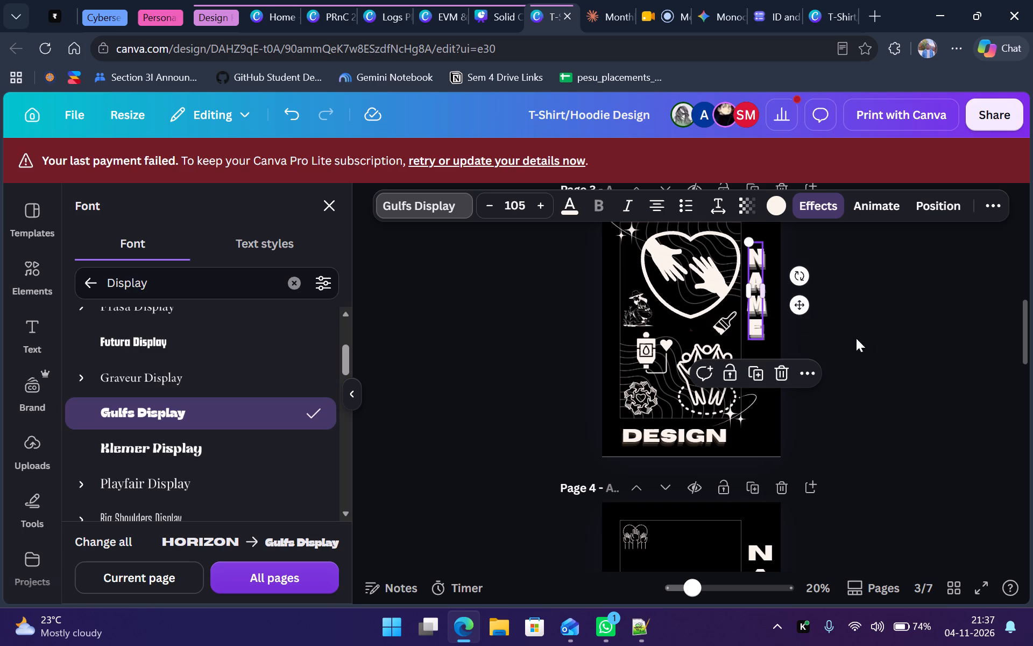
pyautogui.click(880, 340)
pyautogui.click(822, 332)
pyautogui.click(811, 331)
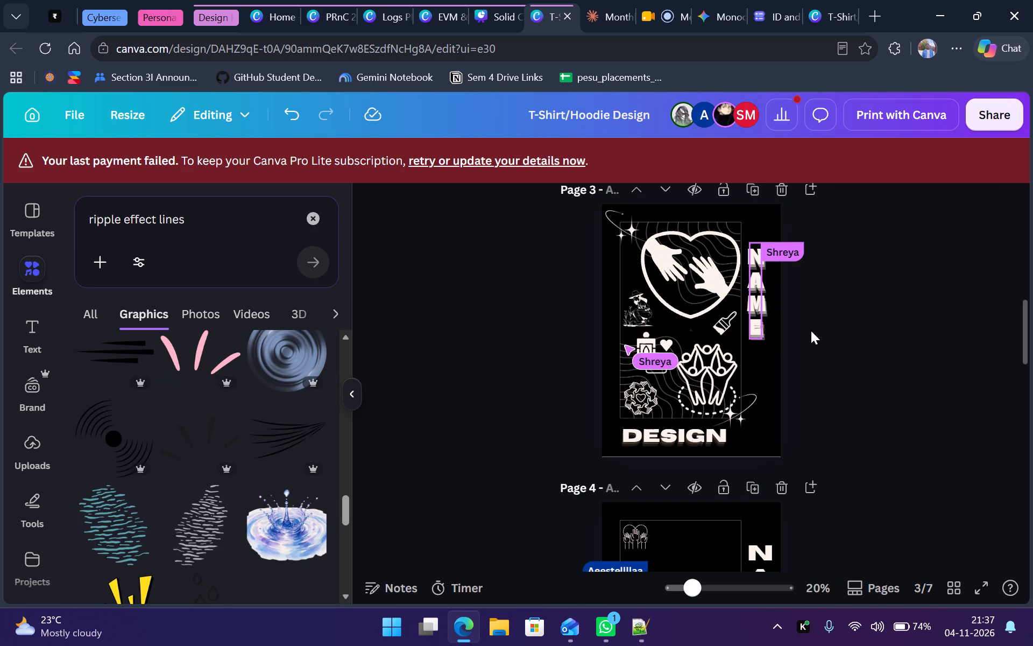
# Reselect the vertical NAME text on page 3 and examine the Display-style fonts for an alternative typeface.
pyautogui.click(754, 318)
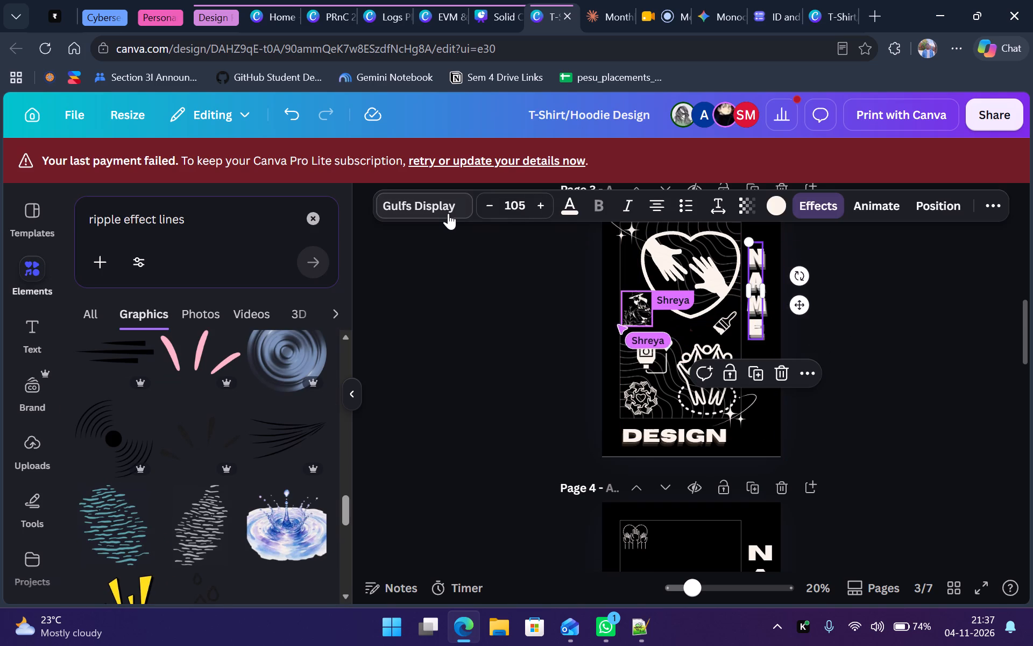
pyautogui.click(448, 213)
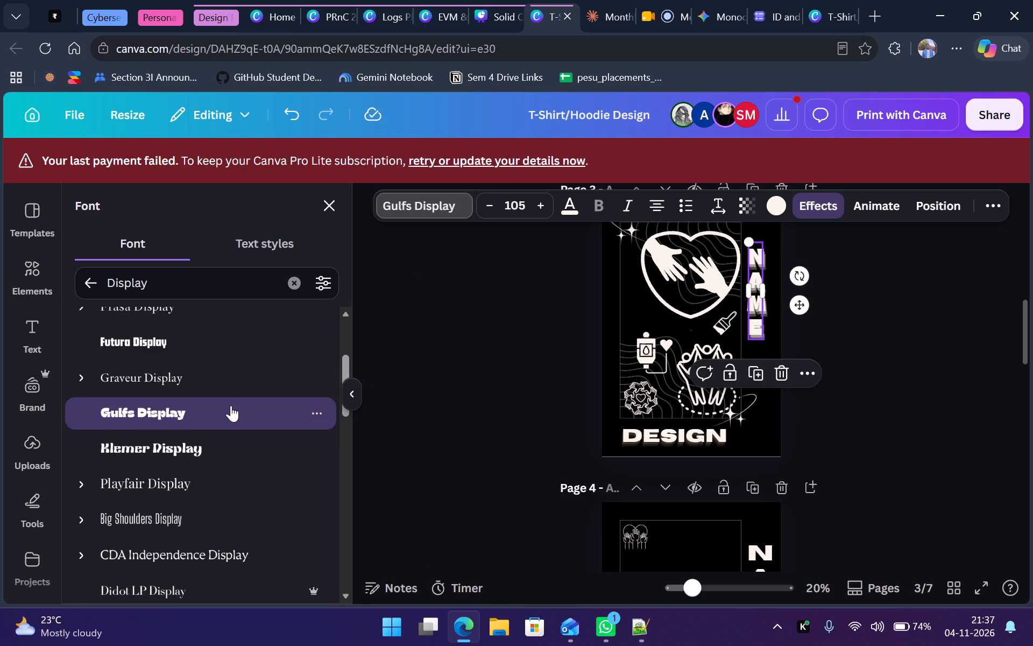
pyautogui.scroll(-3, 230, 405)
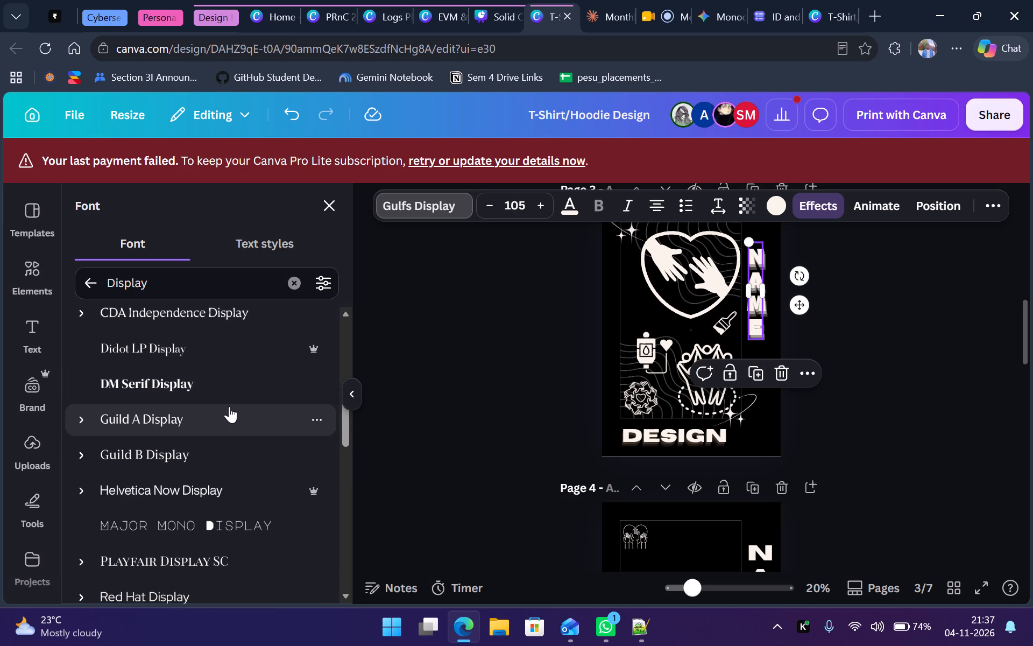
pyautogui.scroll(-2, 227, 409)
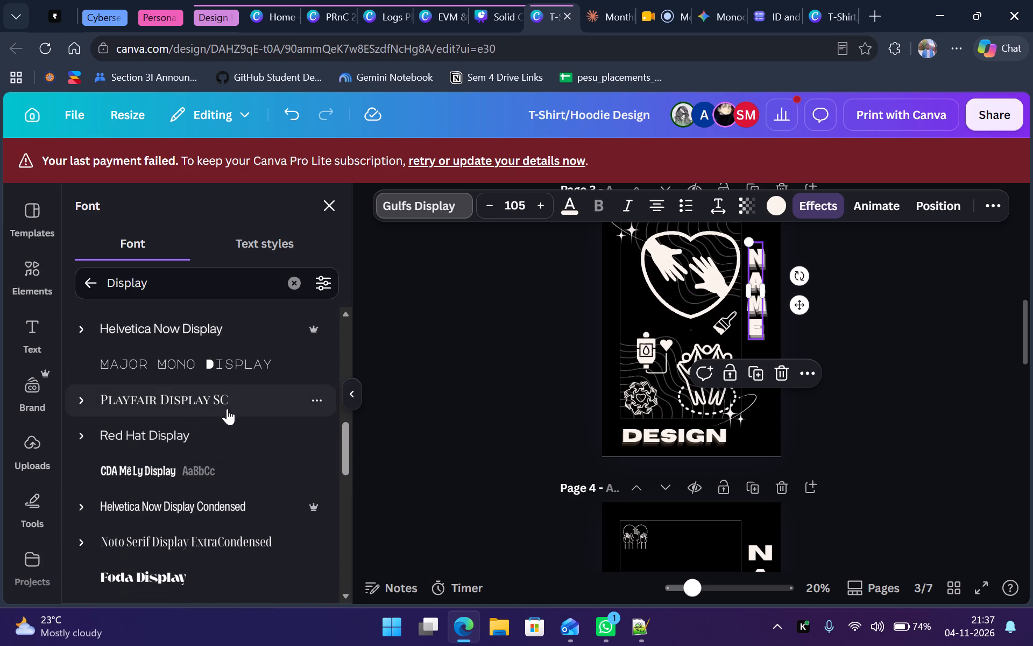
pyautogui.scroll(-2, 257, 417)
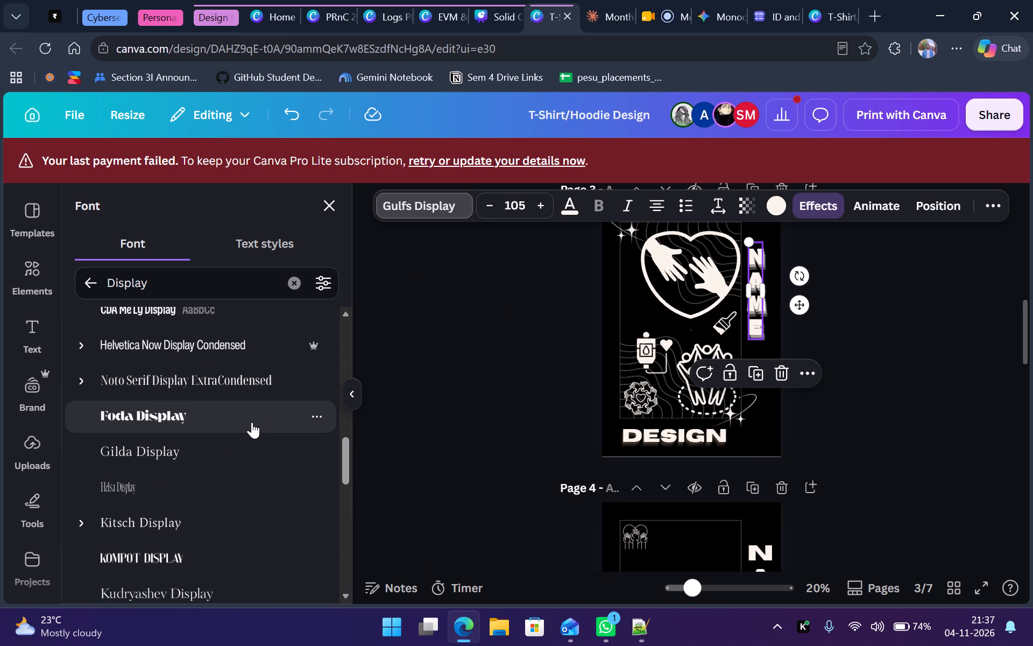
pyautogui.scroll(-3, 251, 415)
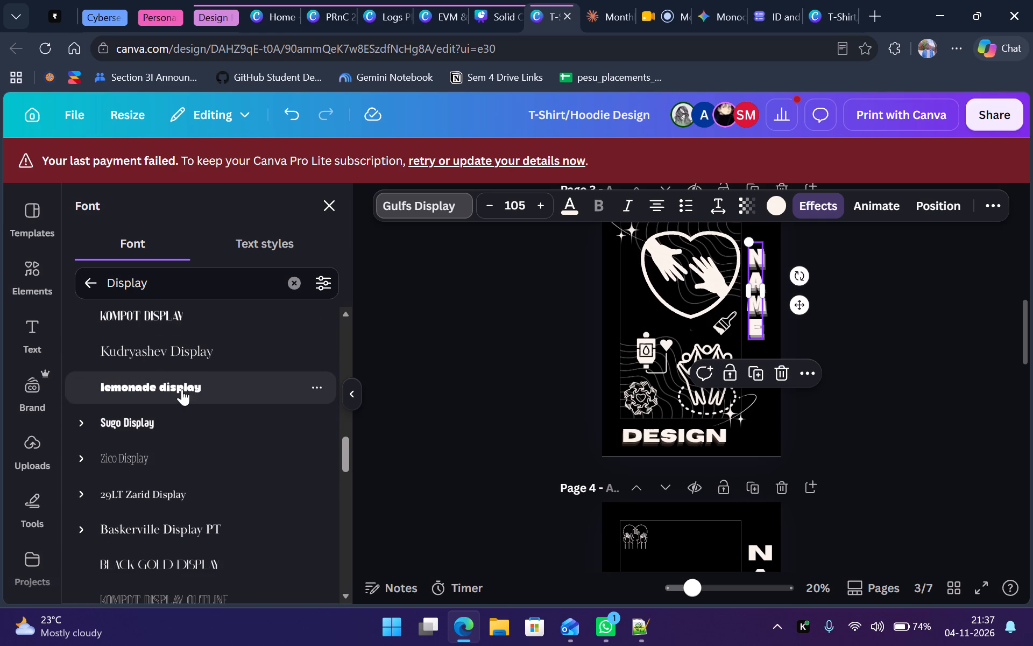
pyautogui.scroll(-4, 254, 400)
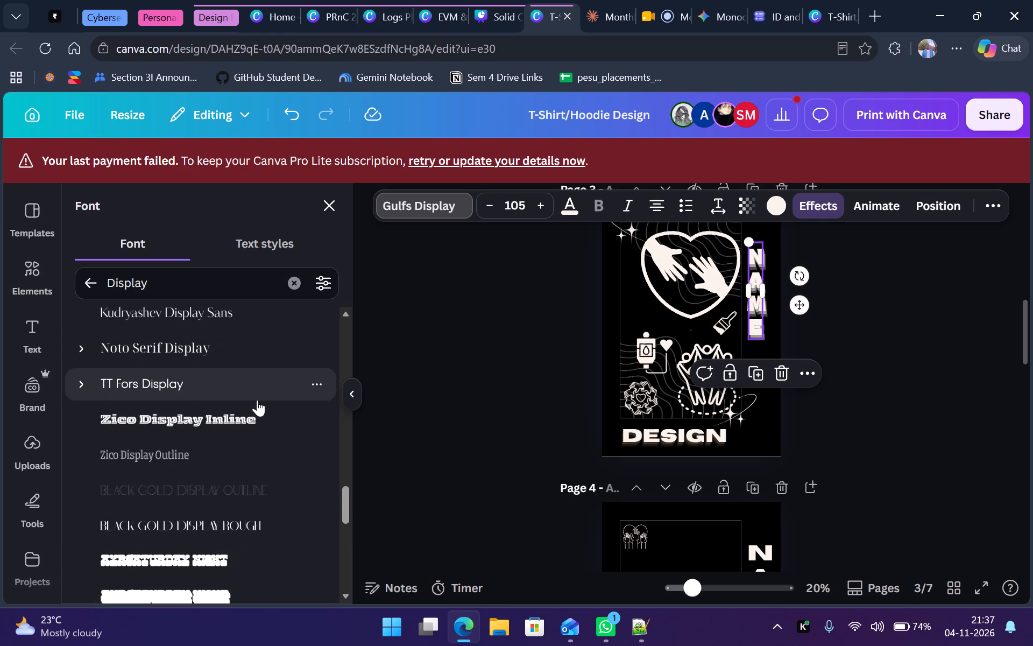
pyautogui.scroll(-2, 271, 418)
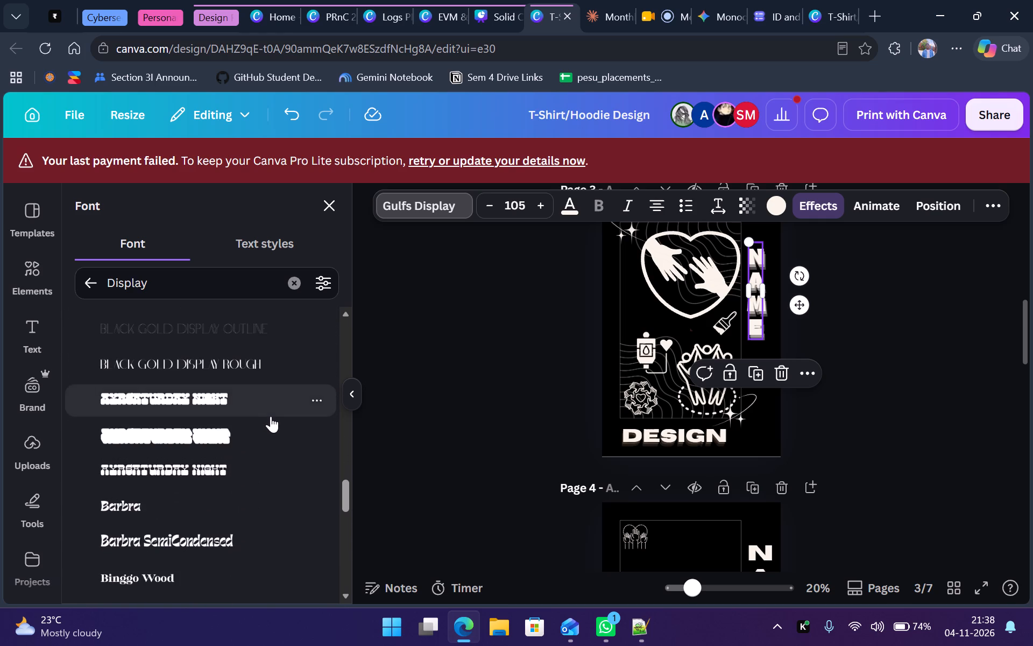
pyautogui.scroll(-4, 272, 418)
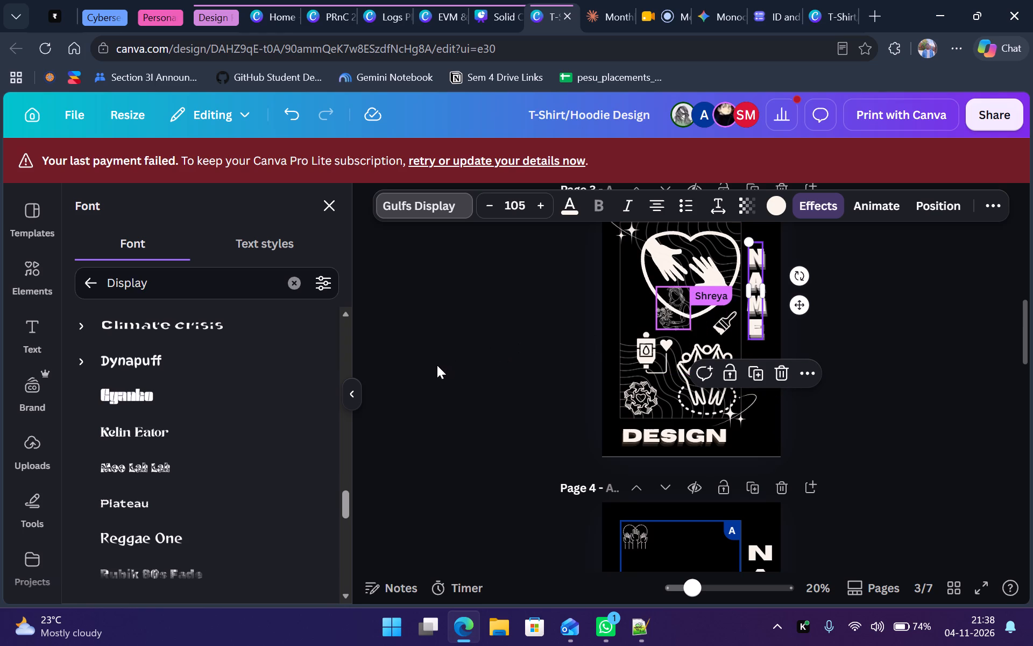
pyautogui.scroll(-1, 146, 399)
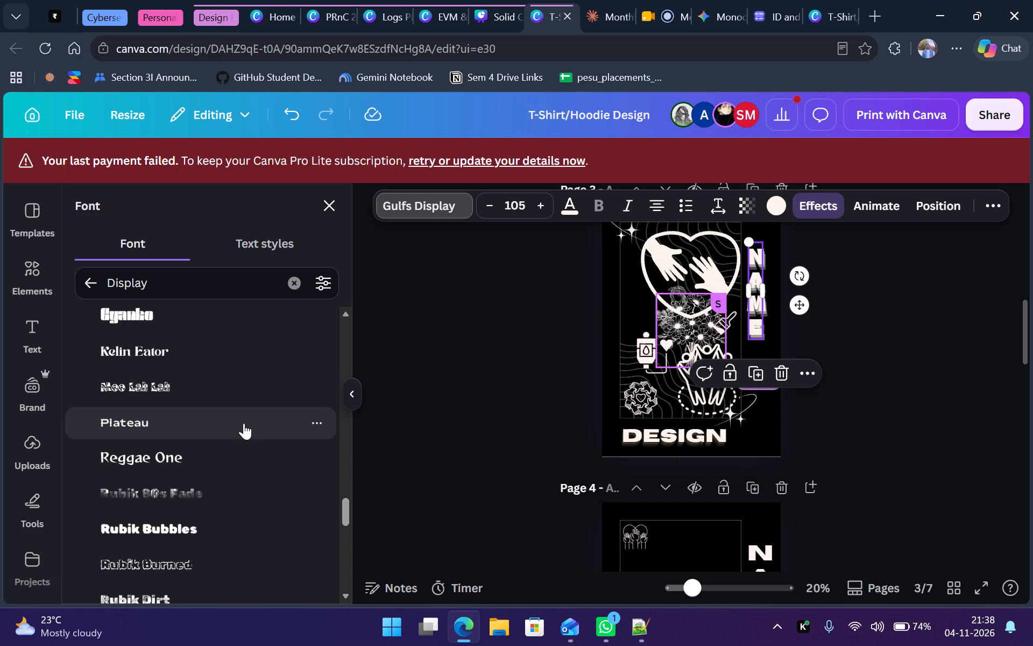
pyautogui.scroll(-1, 240, 411)
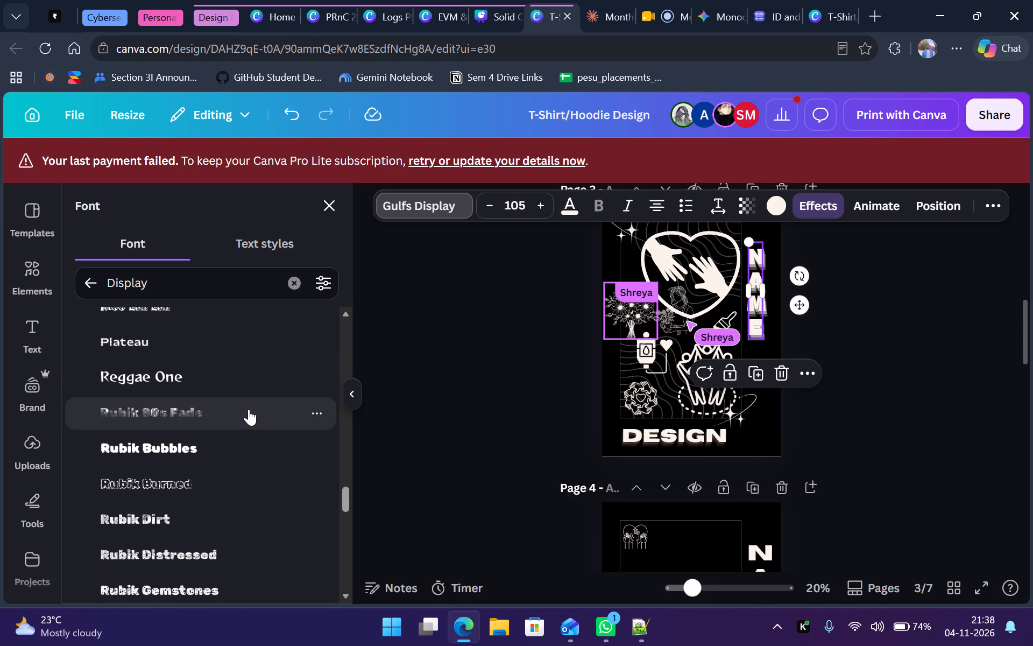
pyautogui.scroll(-2, 249, 409)
pyautogui.scroll(11, 247, 408)
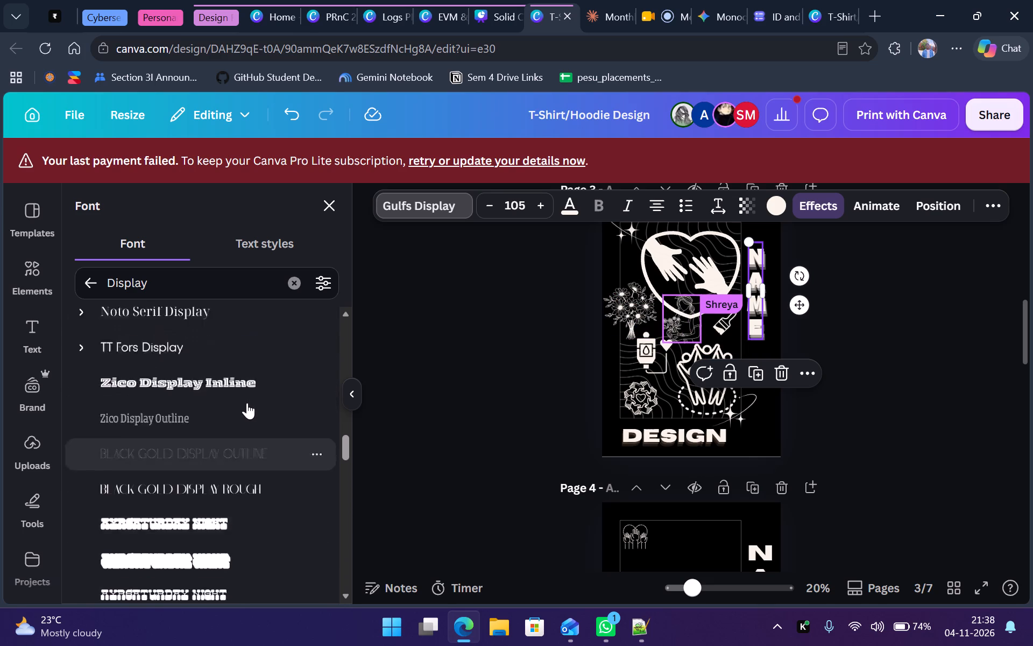
pyautogui.scroll(7, 247, 402)
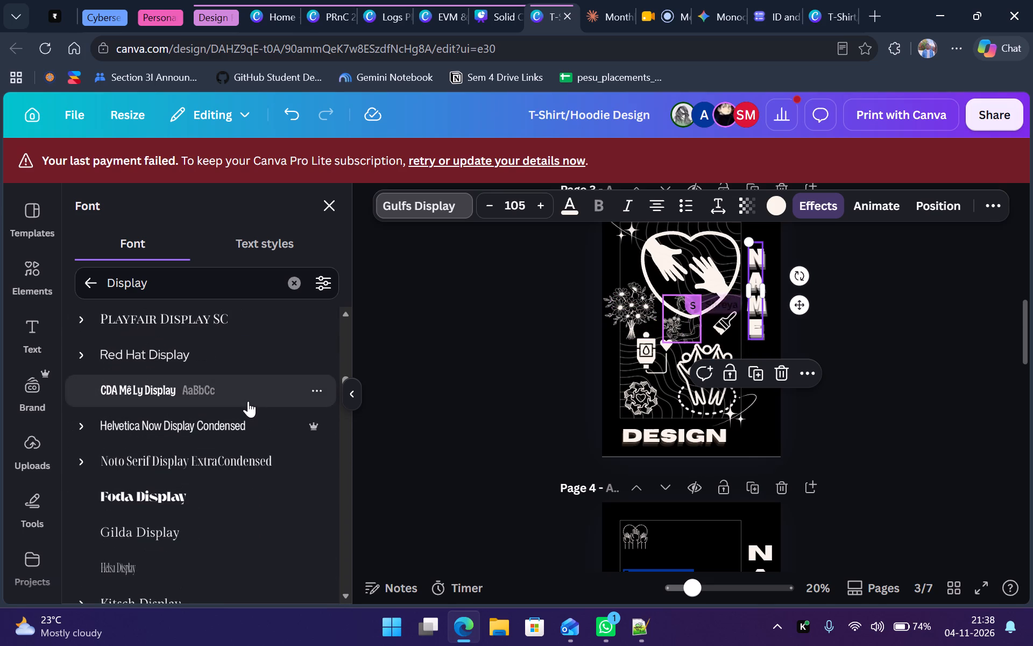
pyautogui.scroll(2, 248, 401)
pyautogui.scroll(-4, 248, 401)
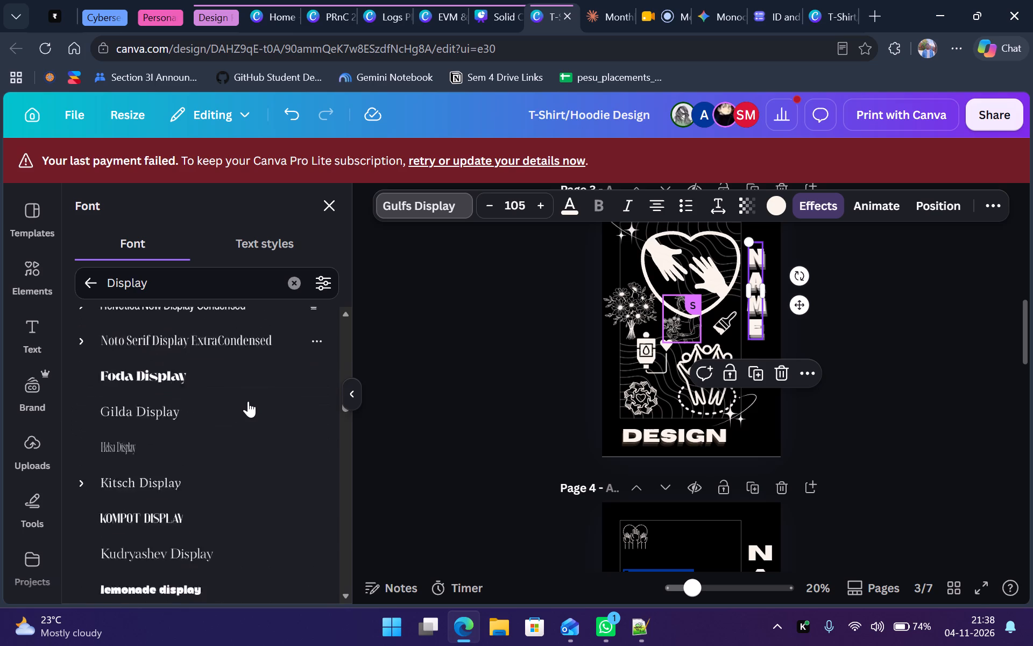
pyautogui.scroll(-16, 248, 401)
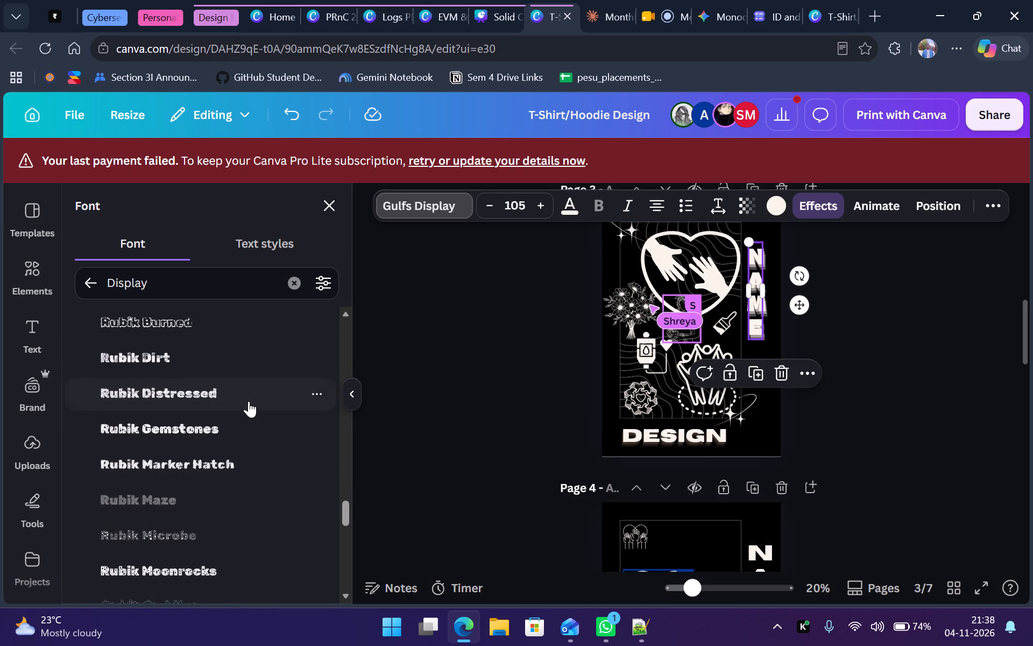
pyautogui.scroll(-2, 249, 401)
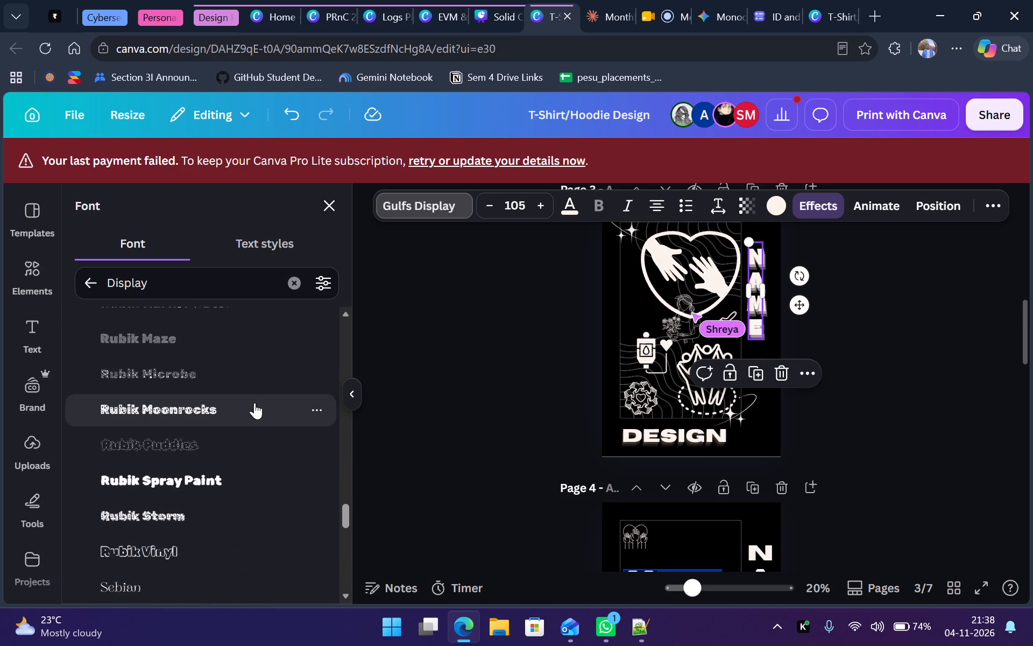
pyautogui.scroll(-4, 256, 405)
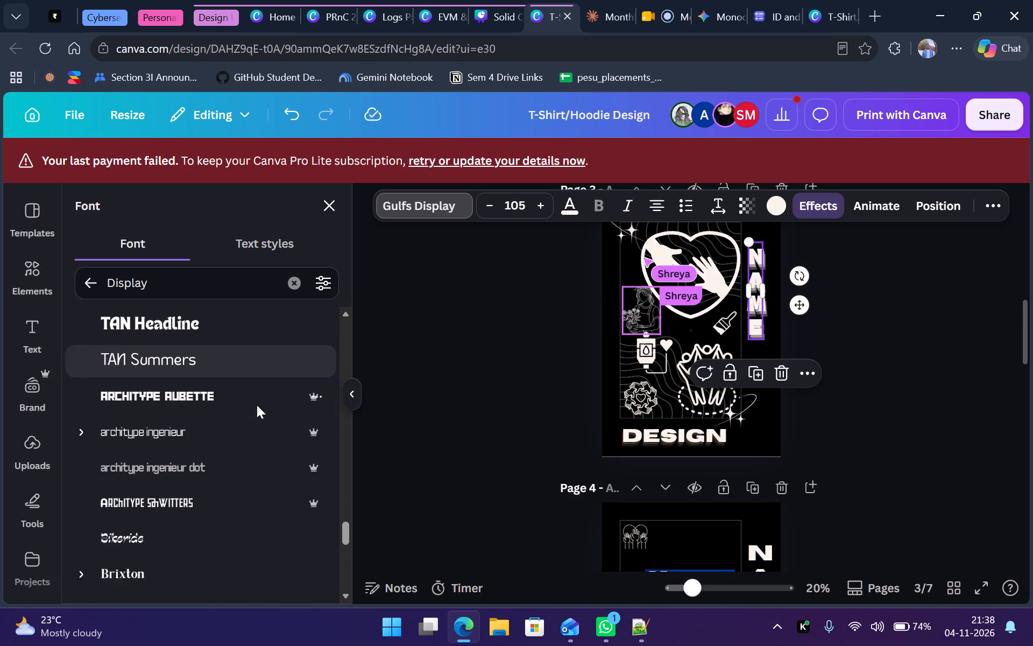
pyautogui.scroll(-2, 257, 405)
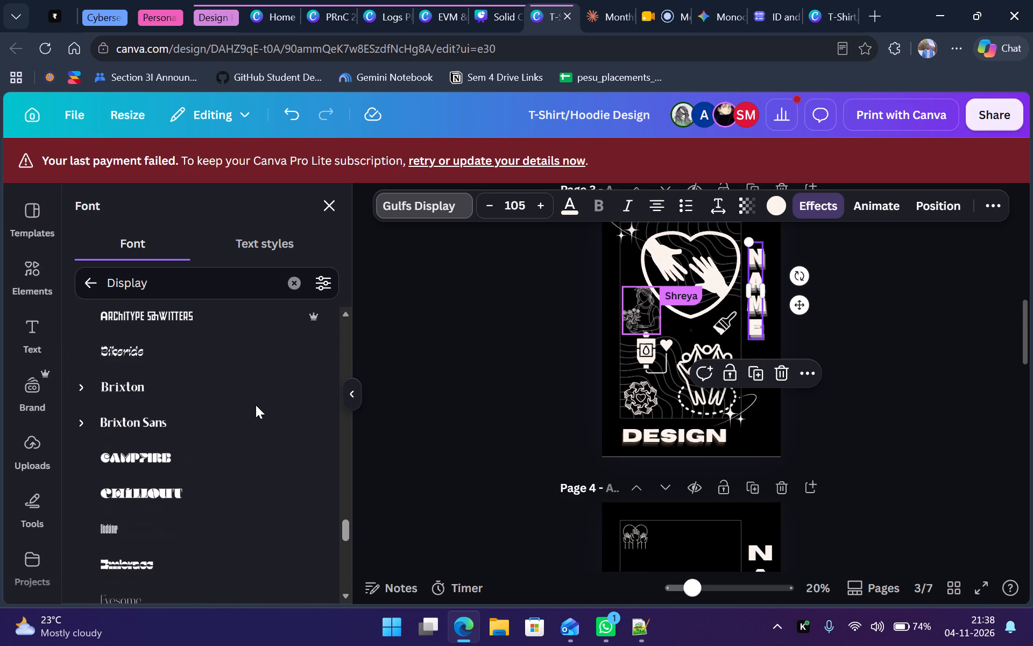
pyautogui.scroll(-3, 256, 405)
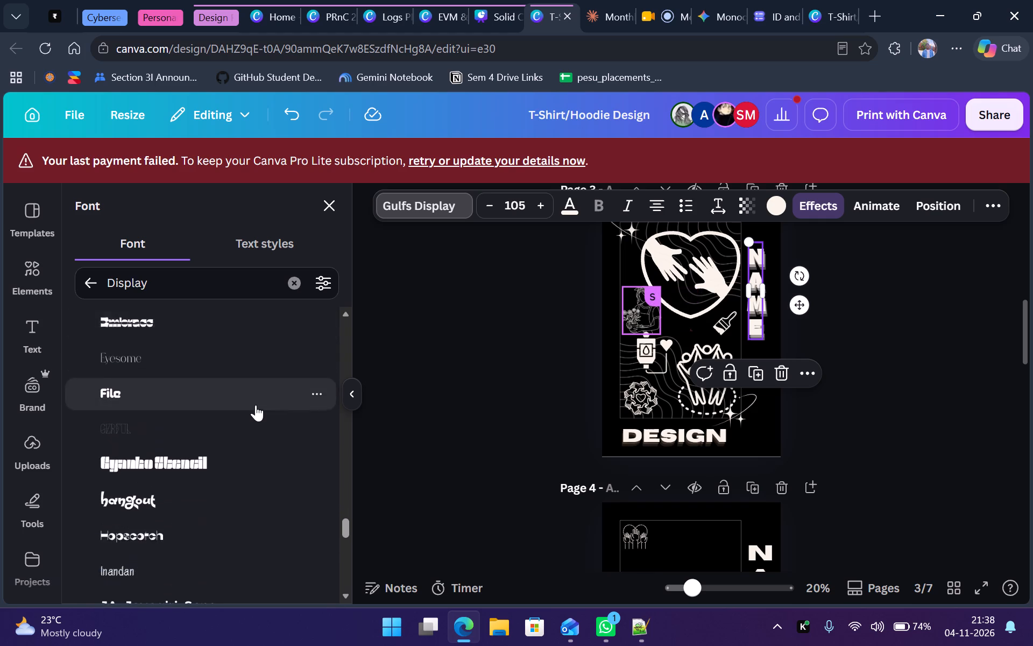
pyautogui.scroll(-4, 256, 405)
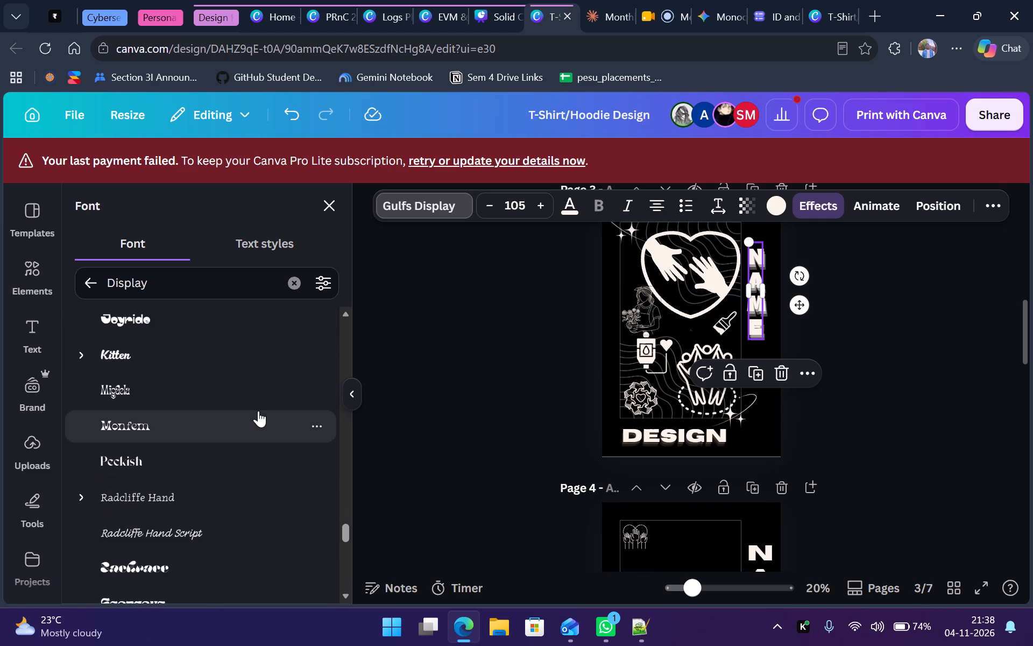
pyautogui.scroll(-2, 258, 411)
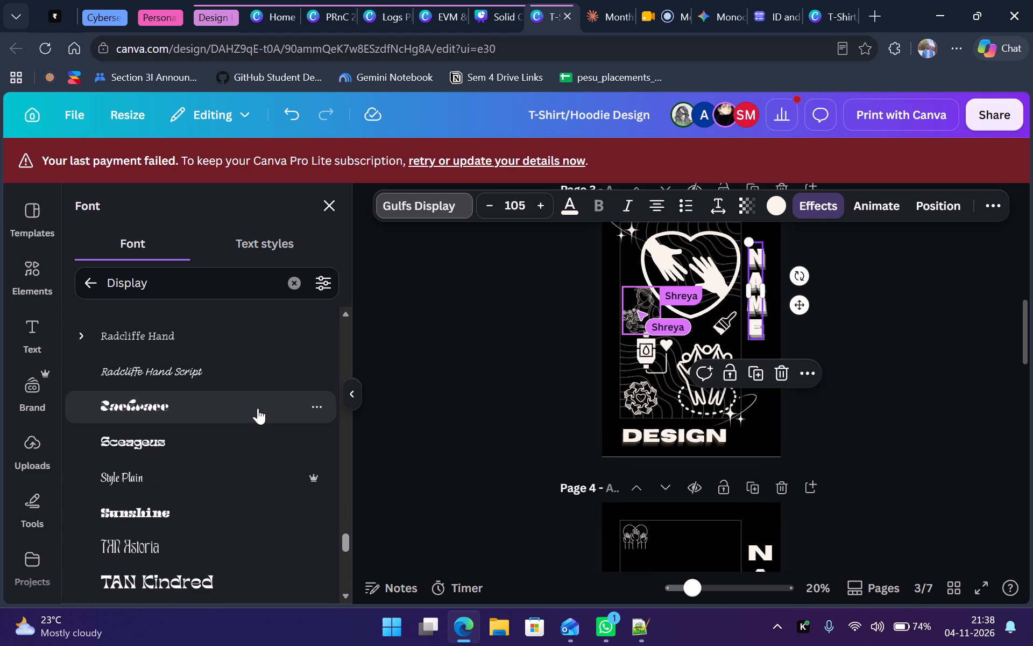
pyautogui.scroll(-4, 246, 417)
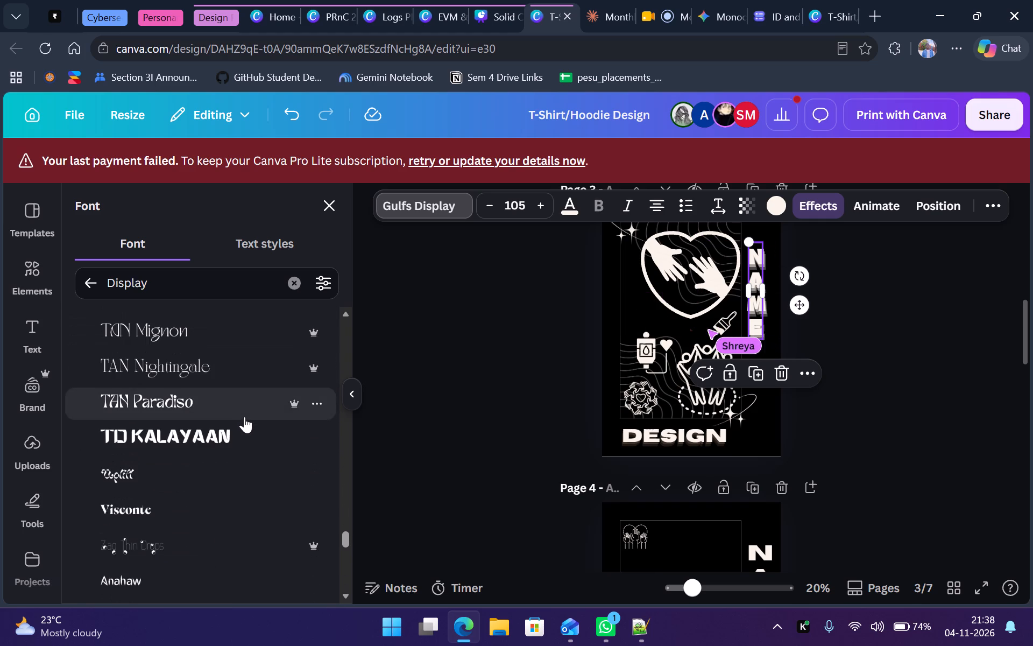
pyautogui.scroll(-1, 246, 413)
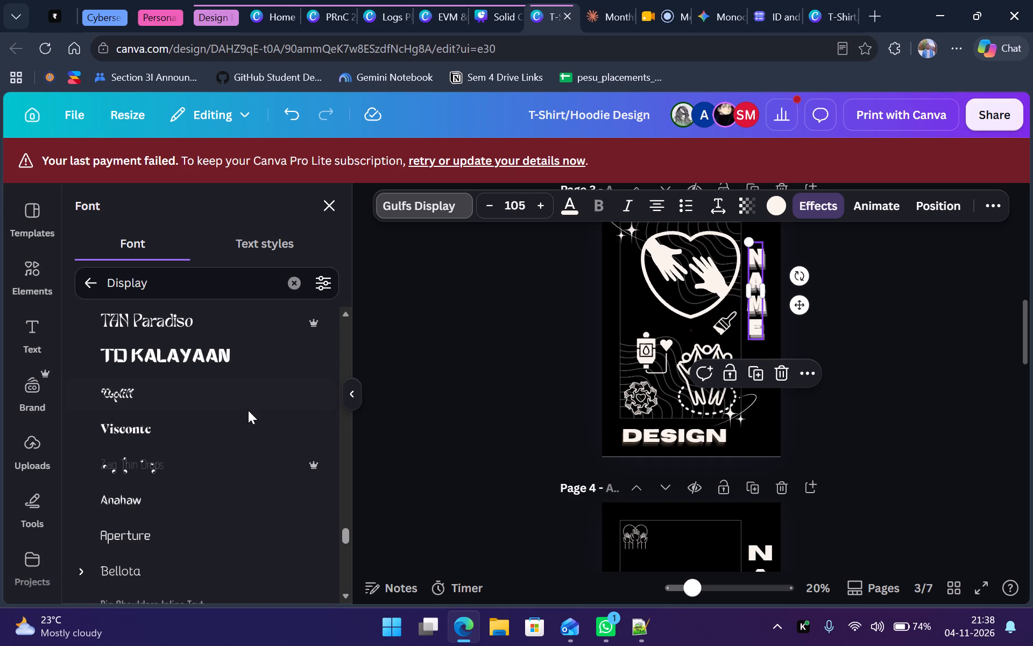
# Examine the remaining Display-style fonts for an alternative typeface for the vertical NAME text on page 3.
pyautogui.scroll(-3, 247, 413)
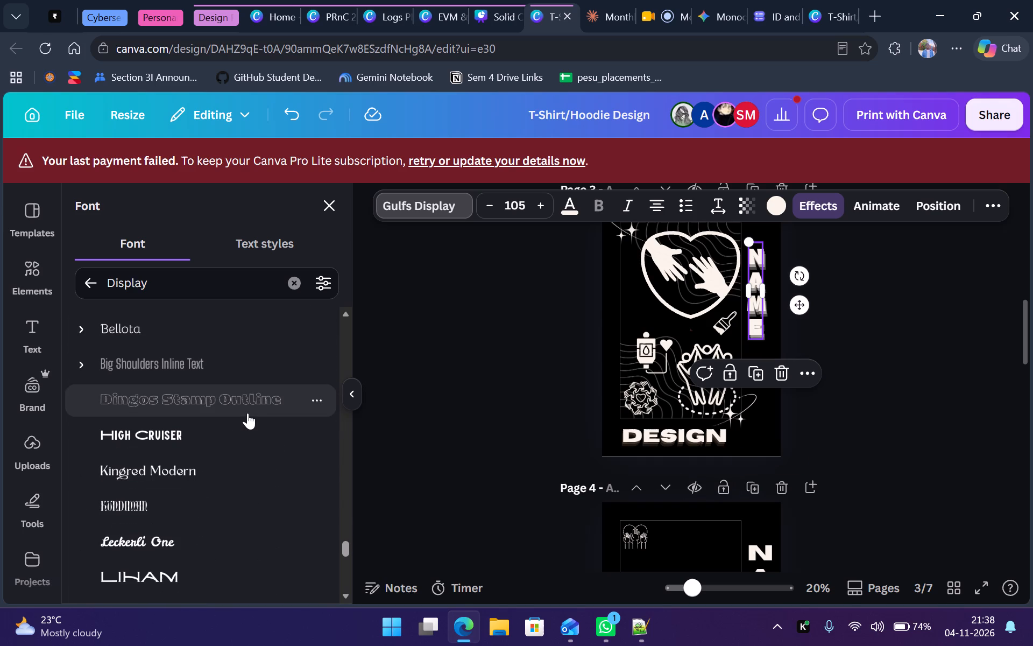
pyautogui.scroll(-2, 242, 455)
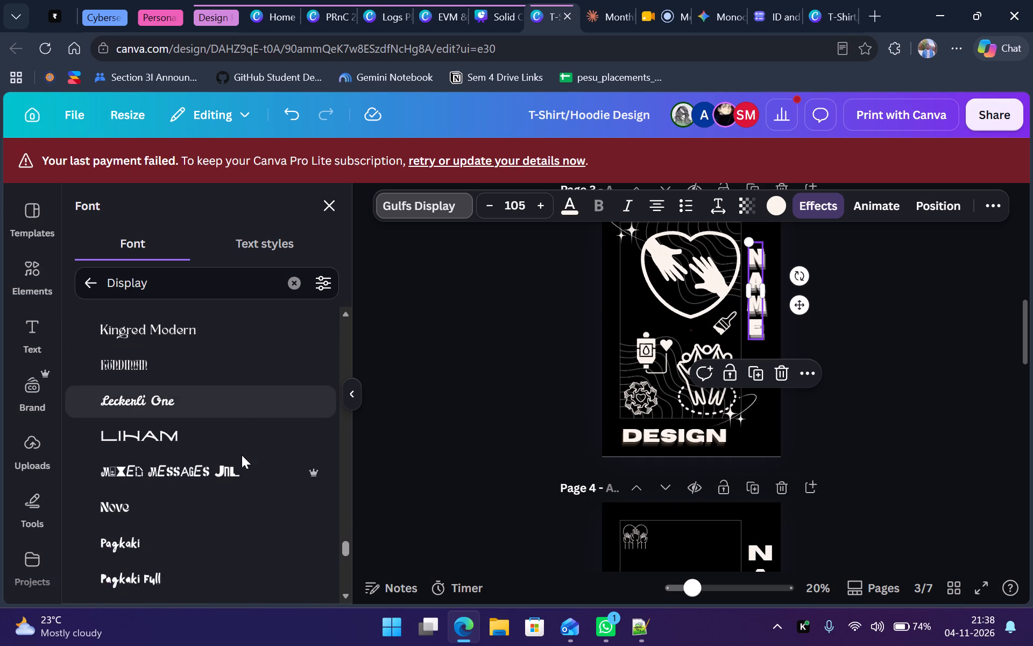
pyautogui.scroll(-3, 245, 447)
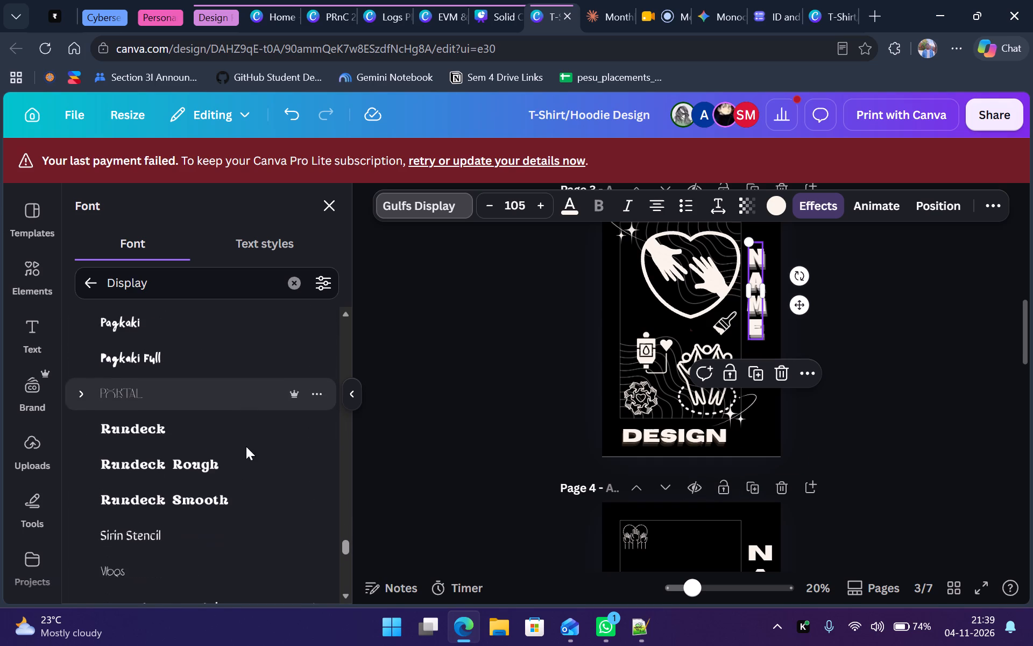
pyautogui.scroll(-1, 246, 446)
pyautogui.scroll(-2, 411, 433)
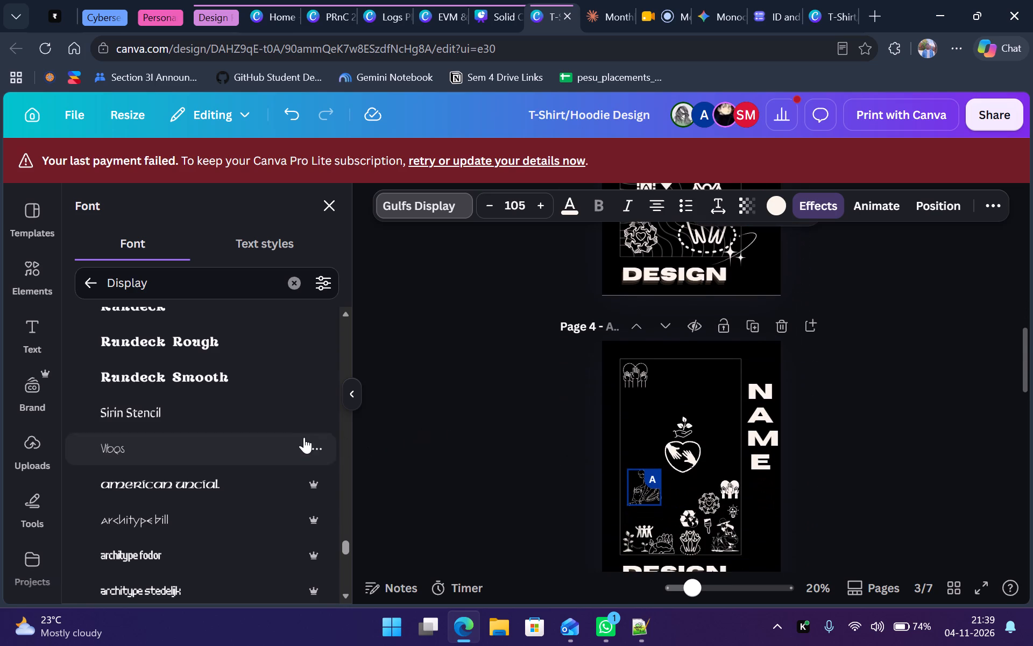
pyautogui.scroll(3, 498, 408)
pyautogui.scroll(-2, 275, 419)
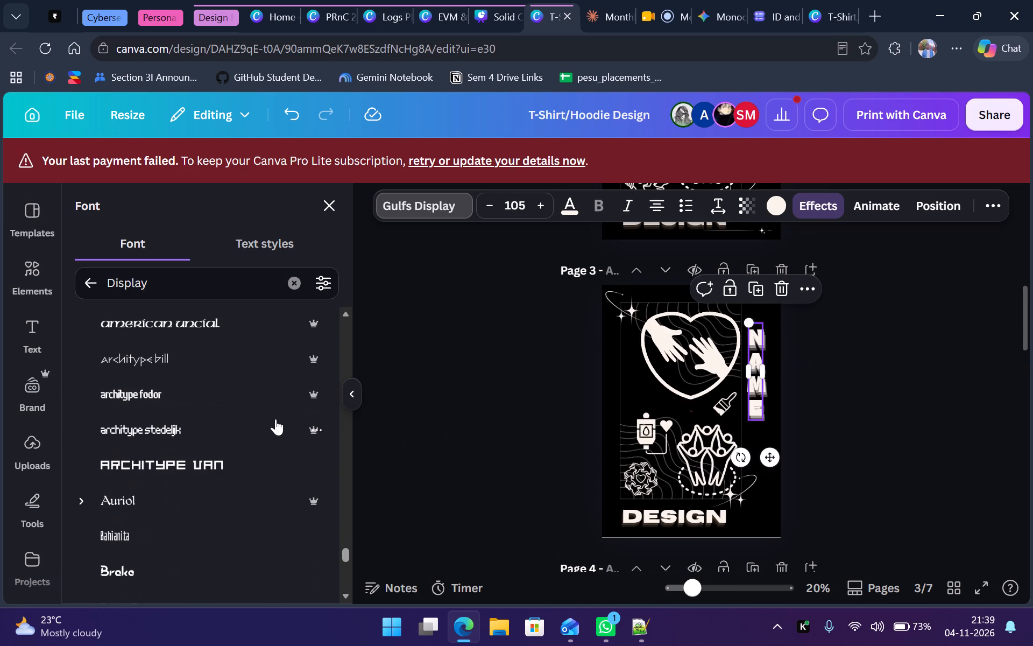
pyautogui.scroll(-5, 263, 443)
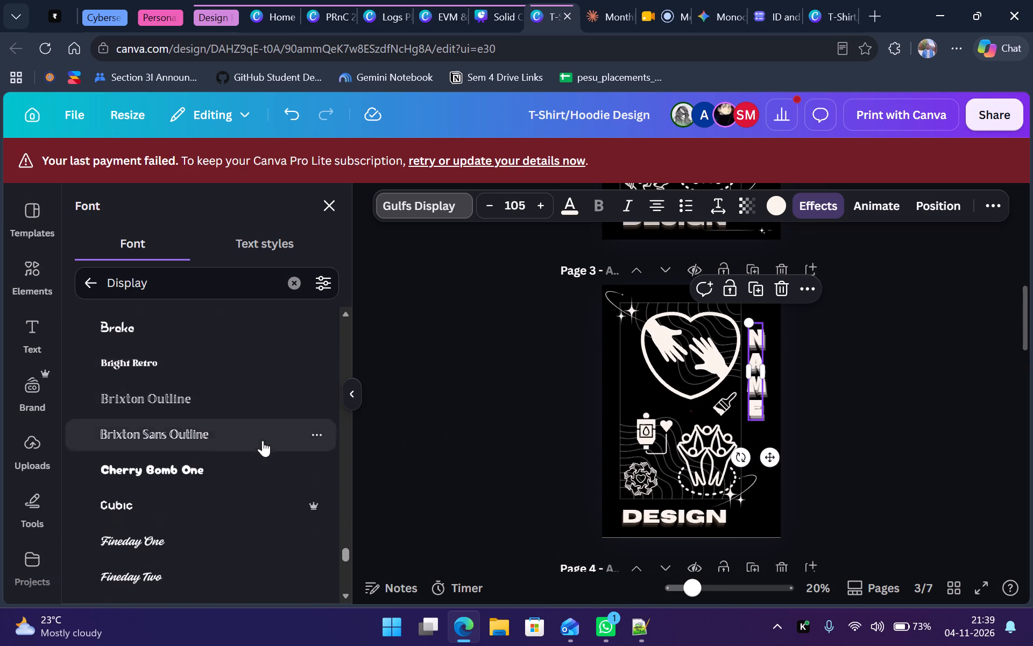
pyautogui.scroll(-4, 263, 439)
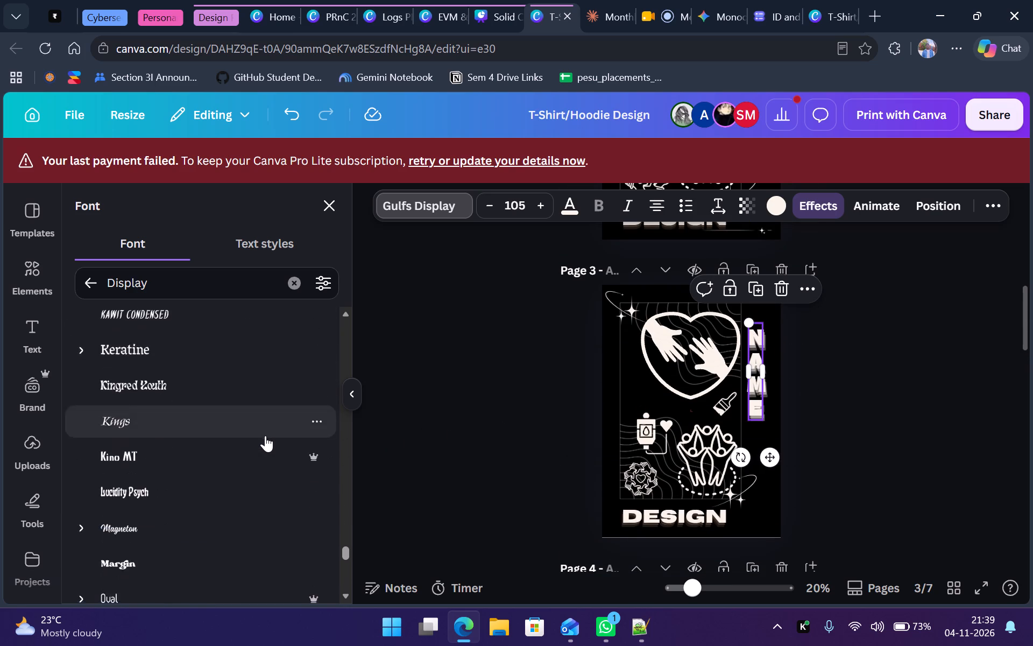
pyautogui.scroll(-1, 265, 436)
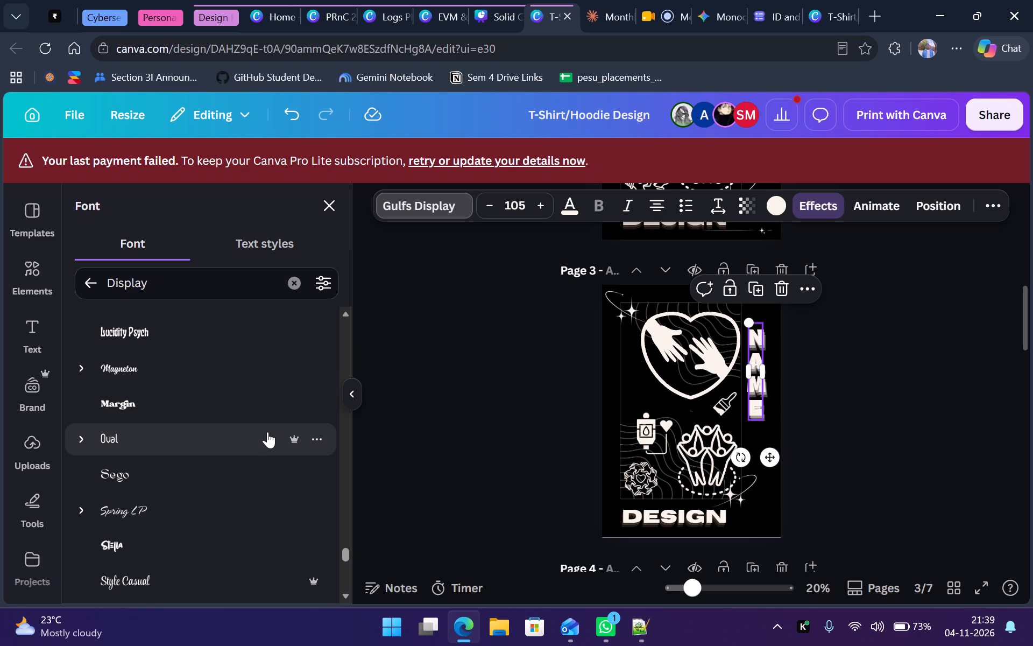
pyautogui.scroll(-1, 224, 385)
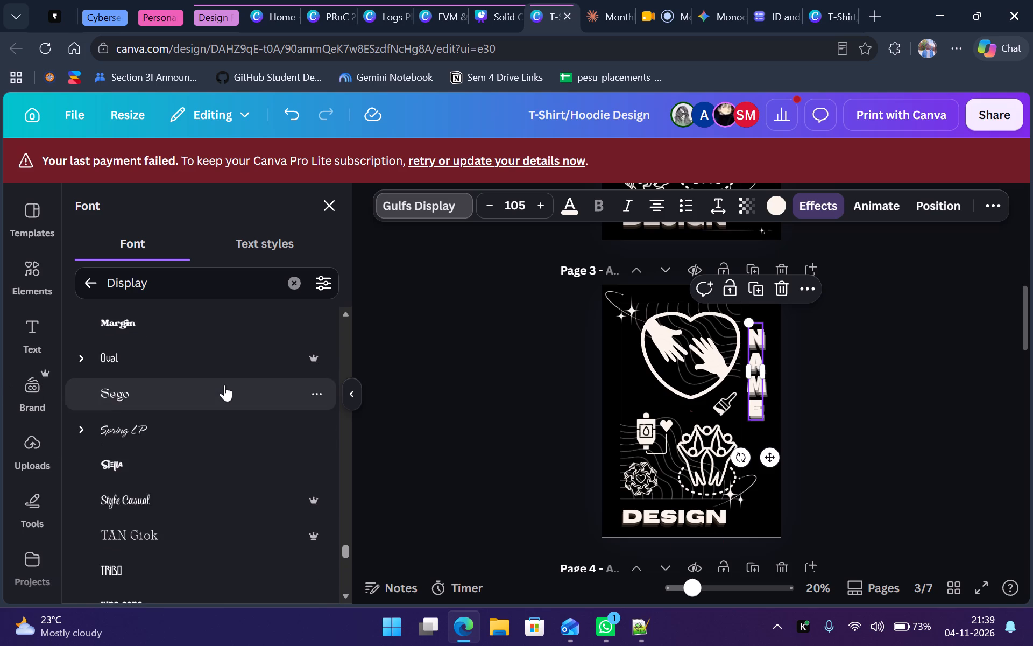
pyautogui.scroll(-3, 224, 385)
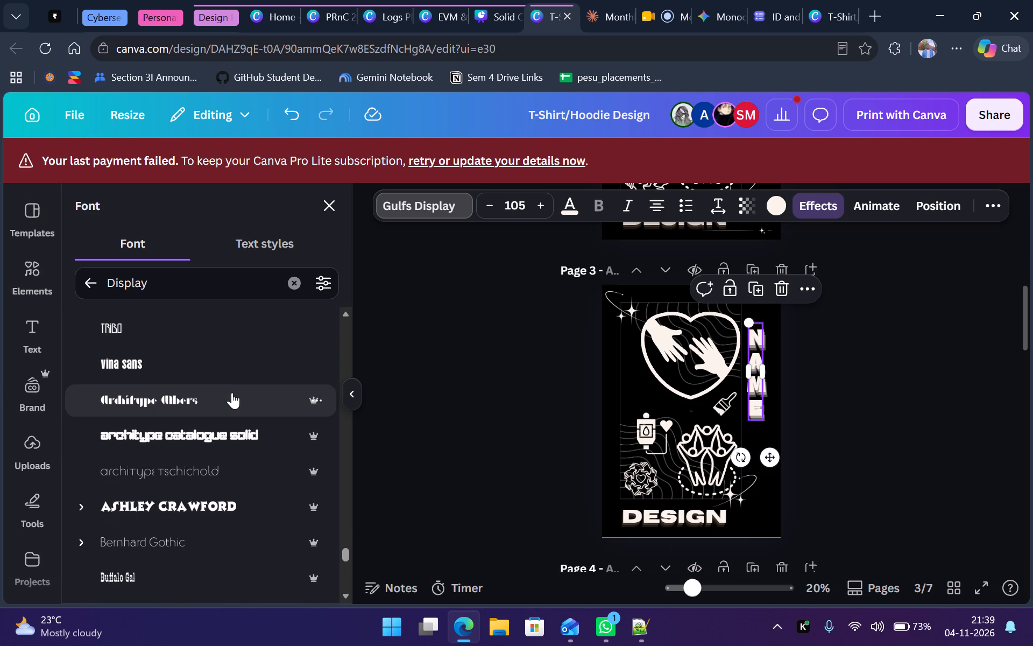
pyautogui.scroll(-3, 232, 392)
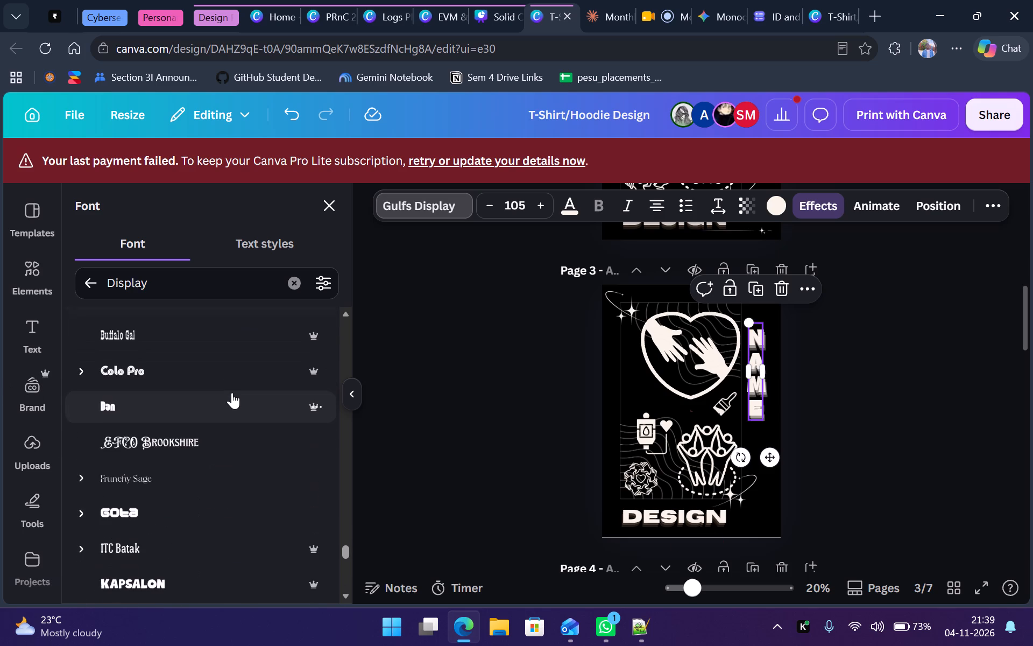
pyautogui.scroll(-2, 232, 392)
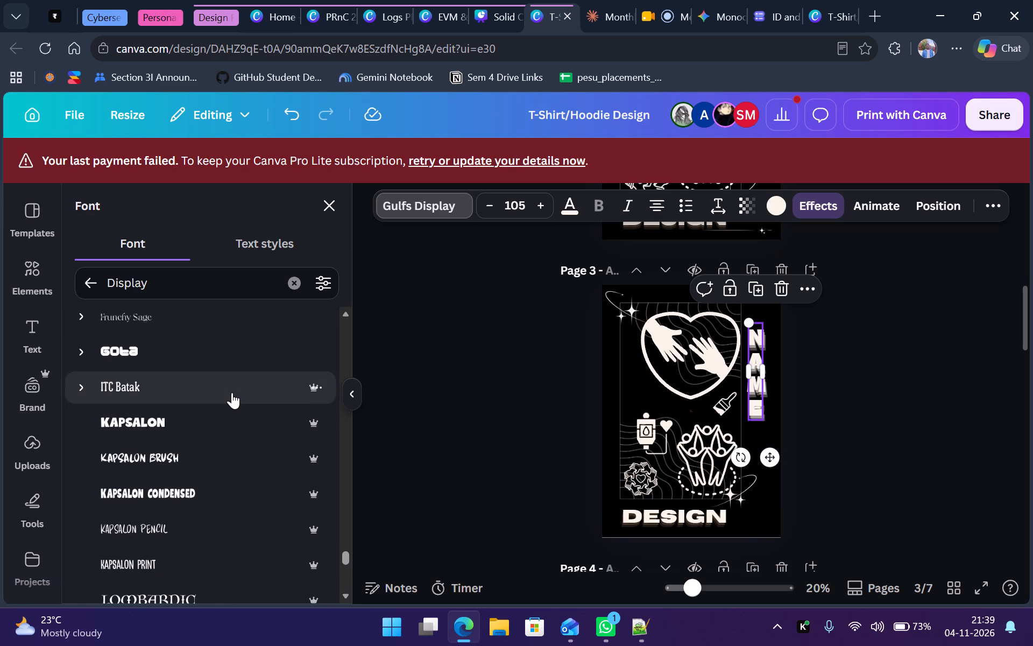
pyautogui.scroll(-1, 232, 392)
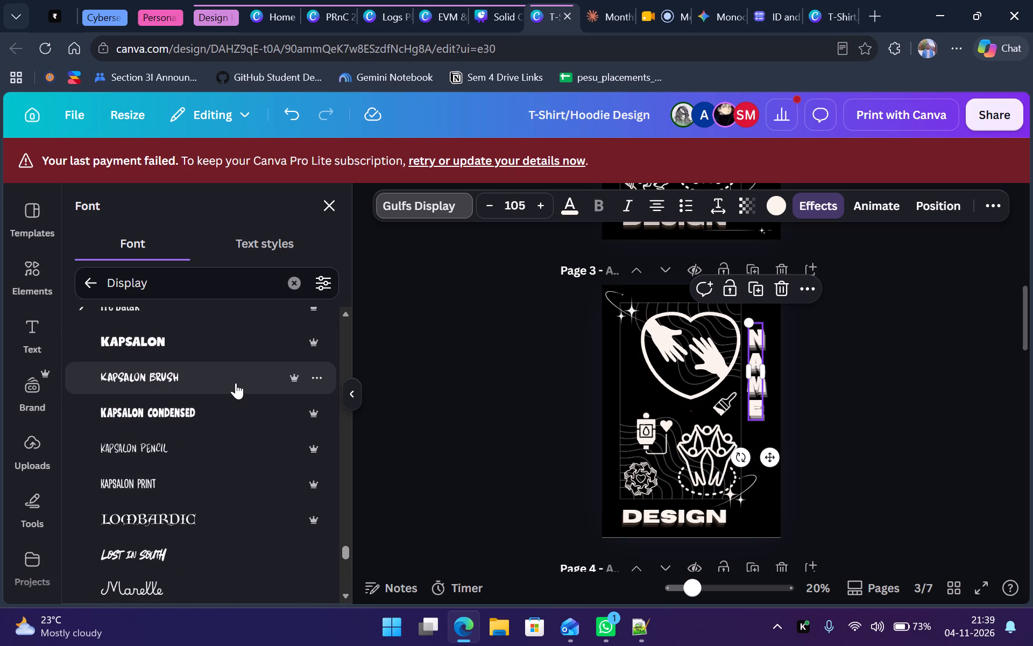
pyautogui.scroll(-3, 228, 384)
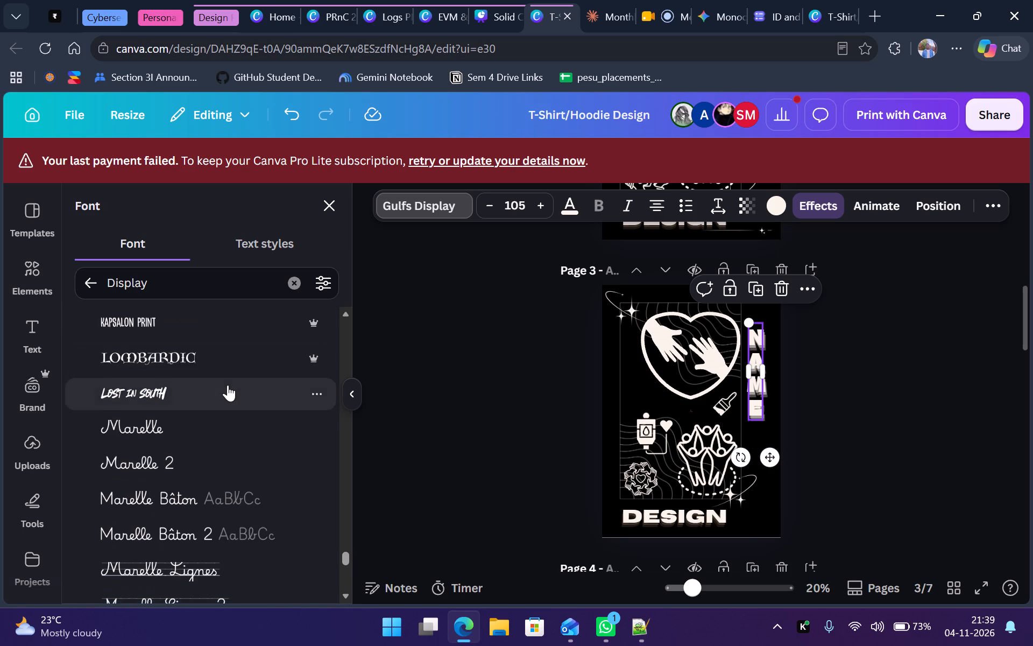
pyautogui.scroll(-3, 228, 385)
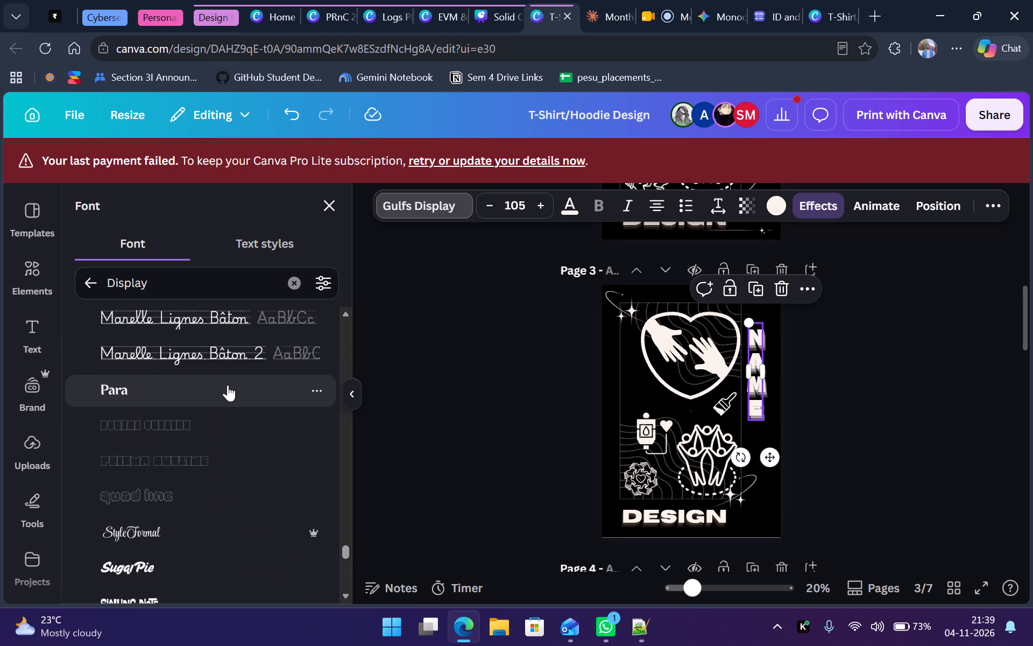
pyautogui.scroll(2, 228, 385)
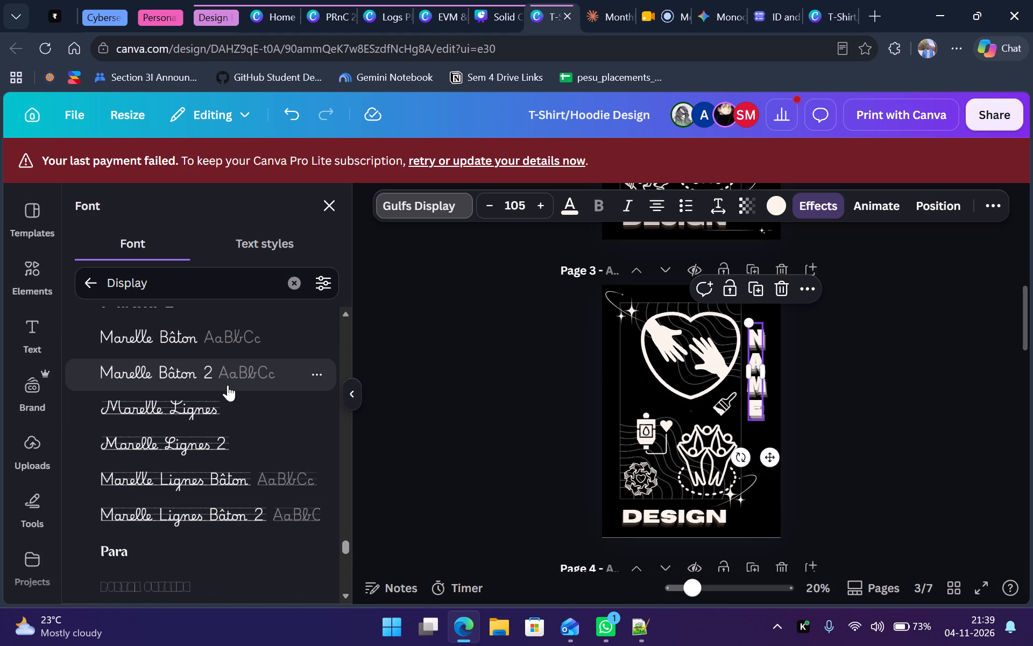
pyautogui.scroll(-4, 228, 385)
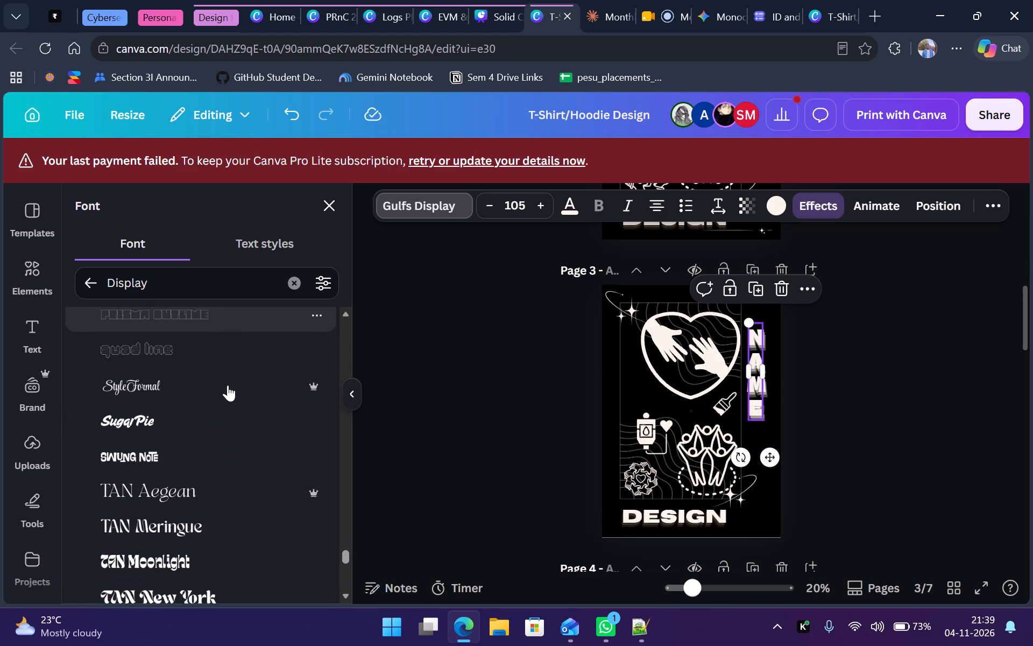
pyautogui.scroll(-4, 228, 385)
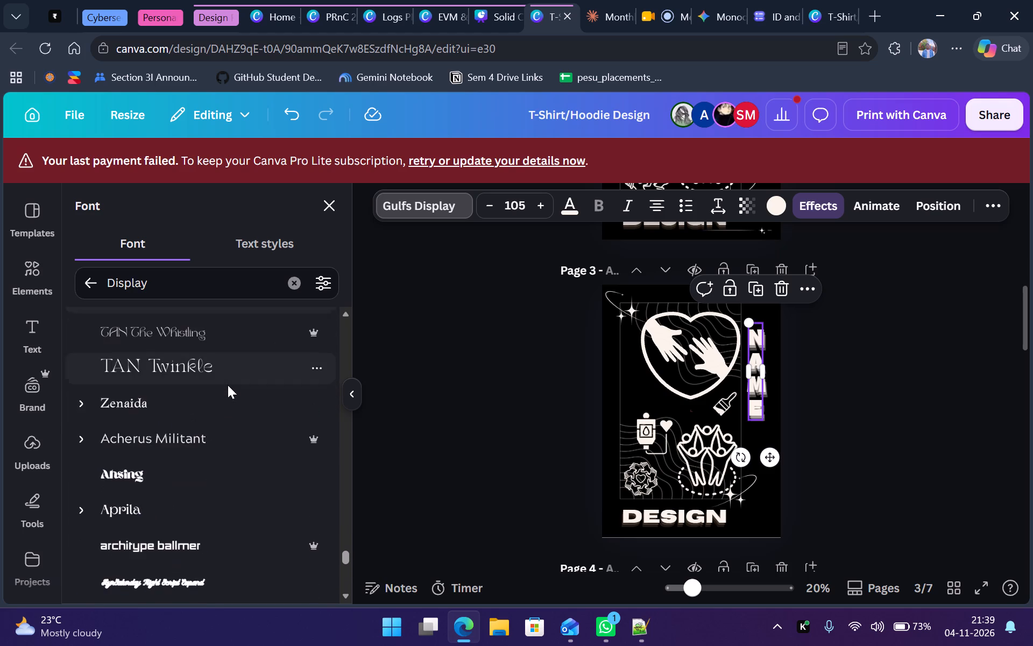
# Try TAN Nimbus on the vertical NAME text on page 3, and apply TAN Moonlight instead.
pyautogui.scroll(1, 228, 385)
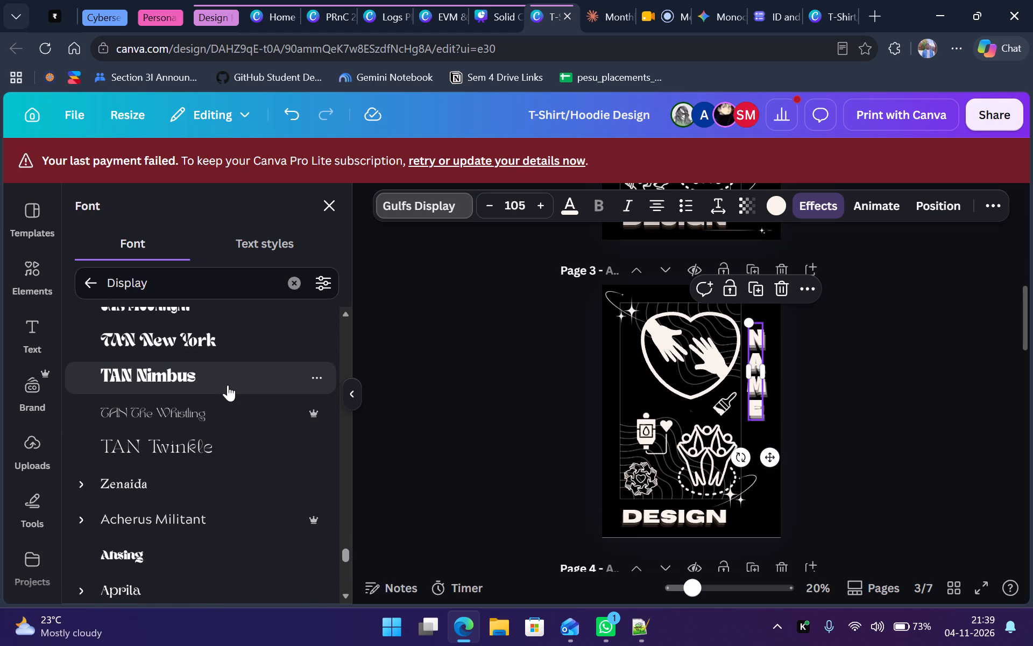
pyautogui.click(228, 385)
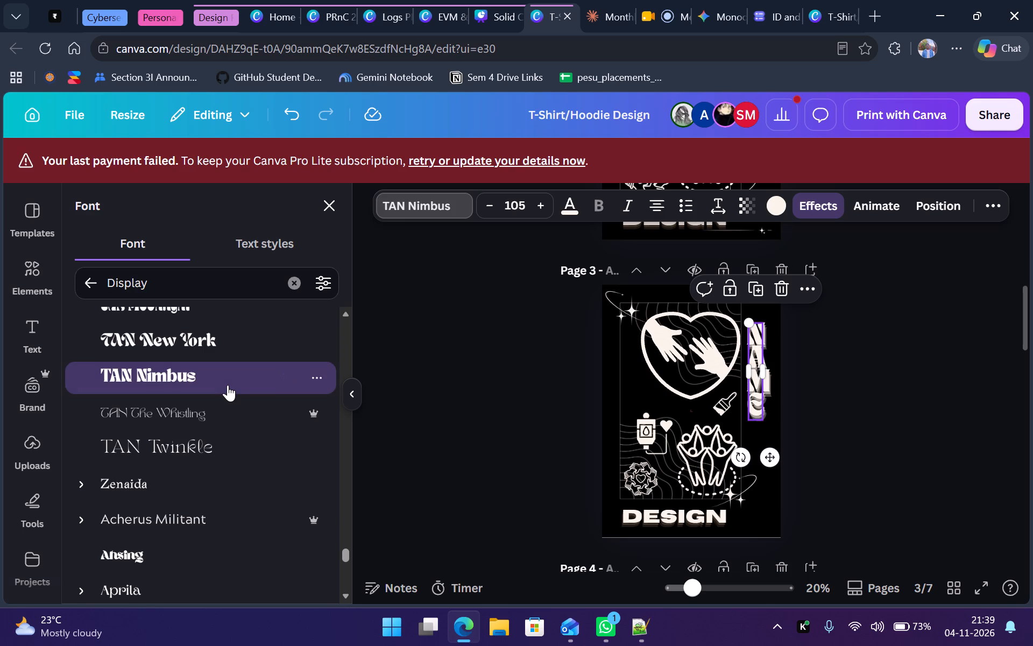
pyautogui.scroll(1, 240, 343)
pyautogui.click(228, 376)
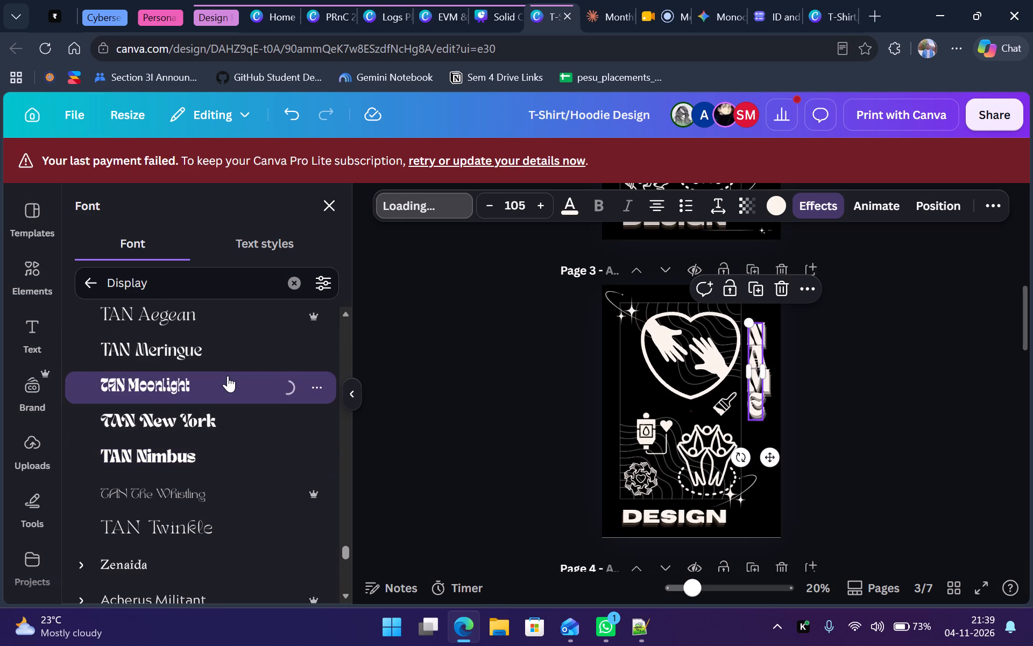
pyautogui.scroll(-2, 230, 382)
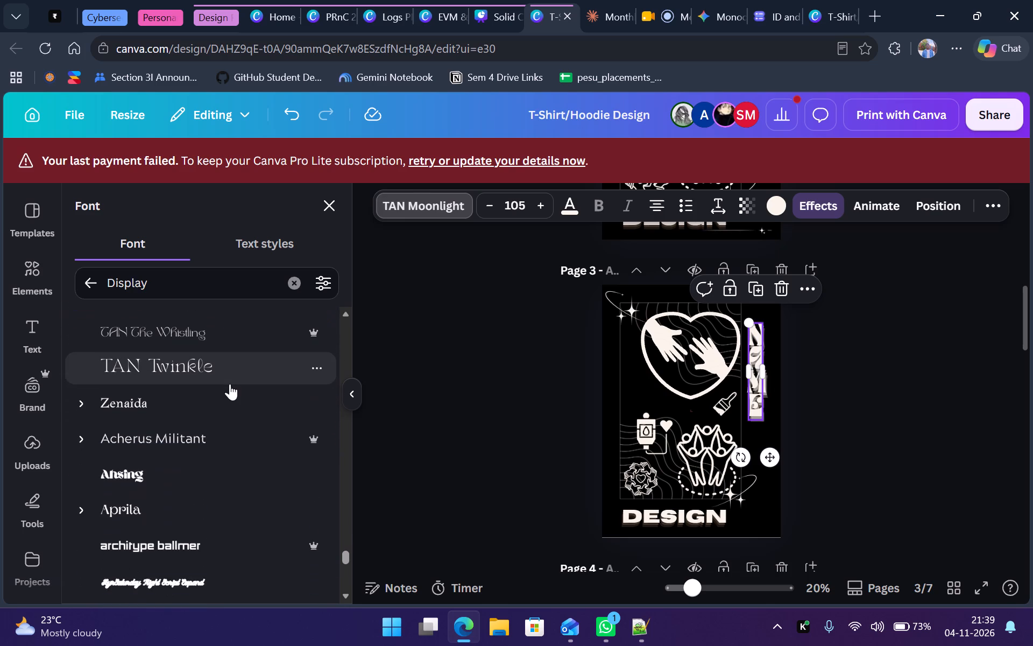
# Increase the letter spacing of the vertical NAME text in stages, first to -86 and then far into the positive range.
pyautogui.click(723, 201)
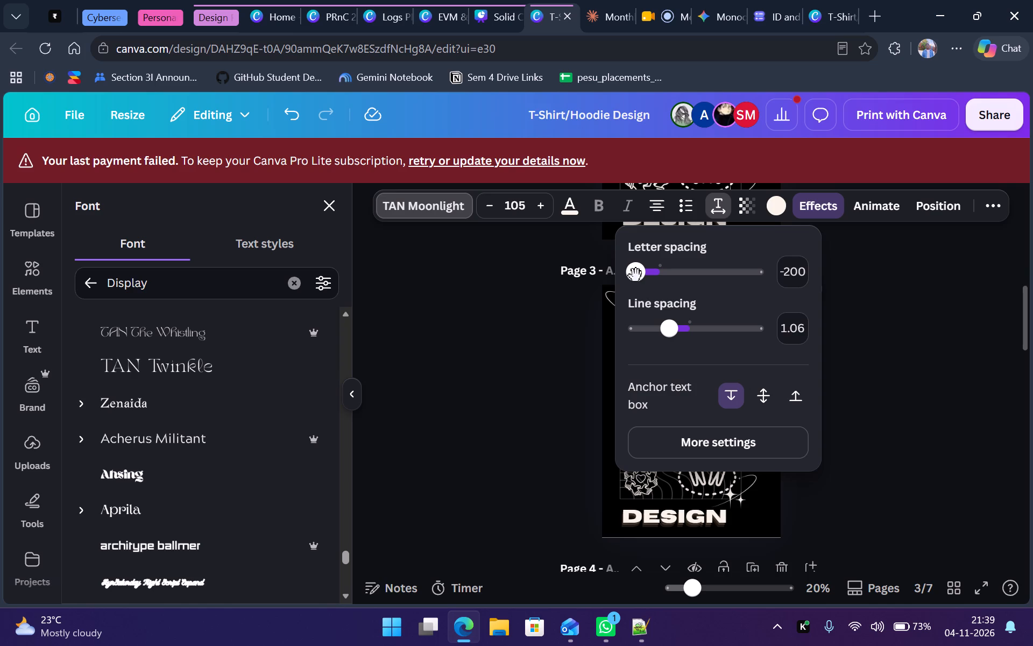
pyautogui.moveTo(636, 276); pyautogui.dragTo(648, 277)
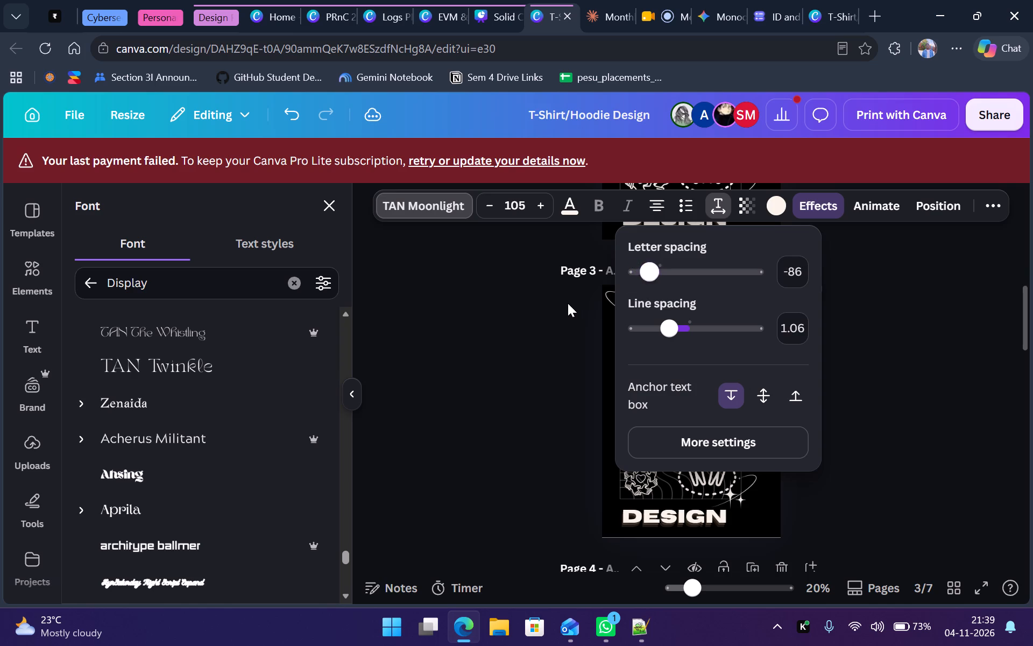
pyautogui.click(567, 304)
pyautogui.click(706, 204)
pyautogui.moveTo(642, 278); pyautogui.dragTo(677, 279)
pyautogui.click(539, 313)
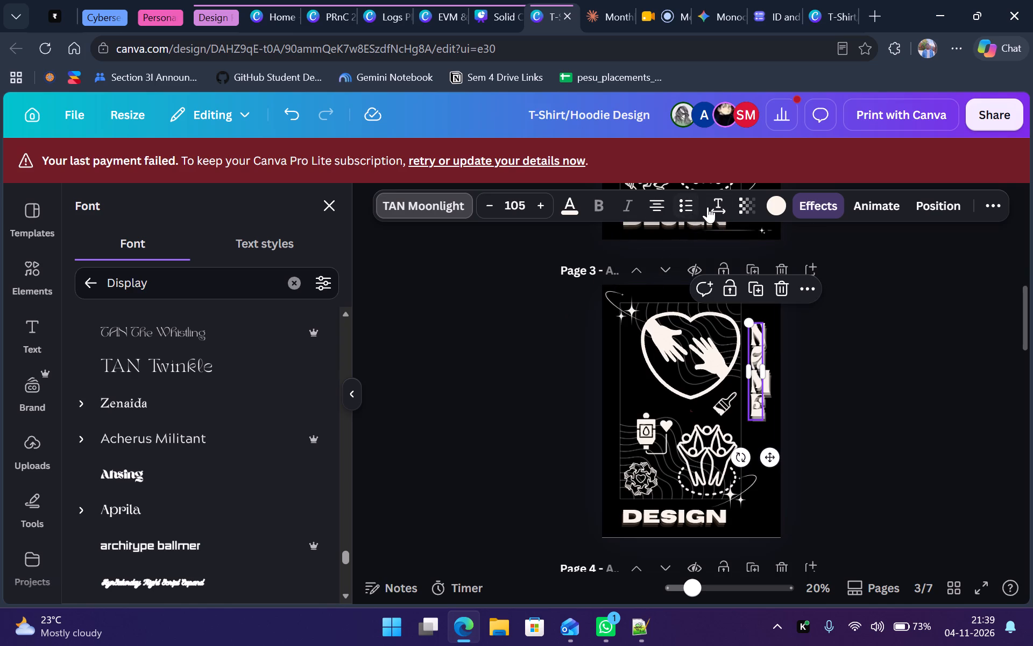
pyautogui.click(707, 206)
pyautogui.moveTo(675, 276); pyautogui.dragTo(739, 269)
pyautogui.click(579, 330)
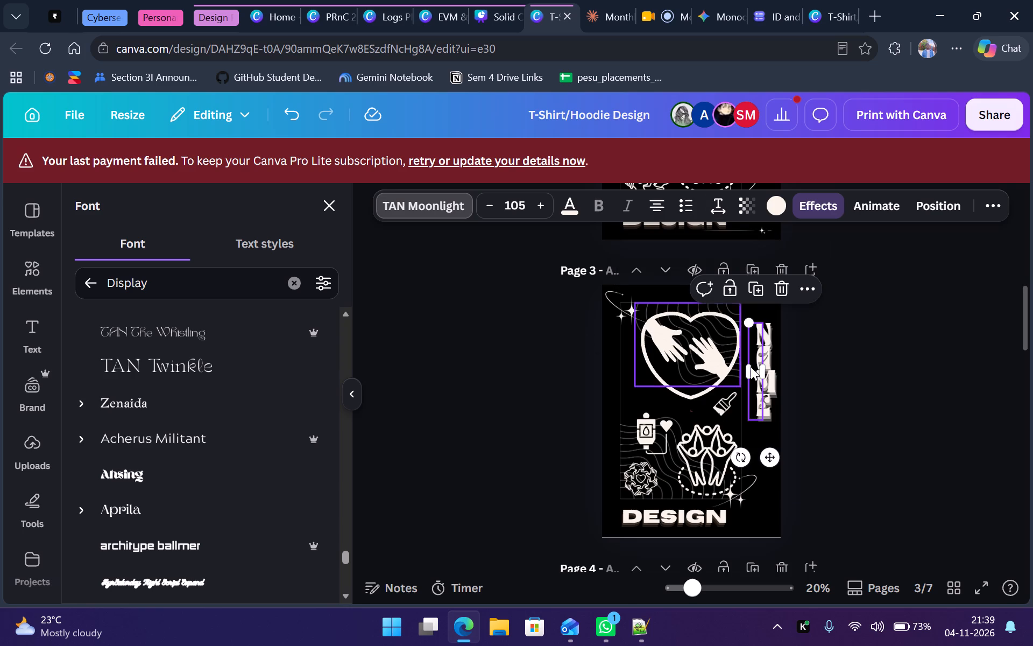
# Select the letters of the vertical NAME text on page 3 and examine the available text effects and the Echo settings.
pyautogui.click(758, 378)
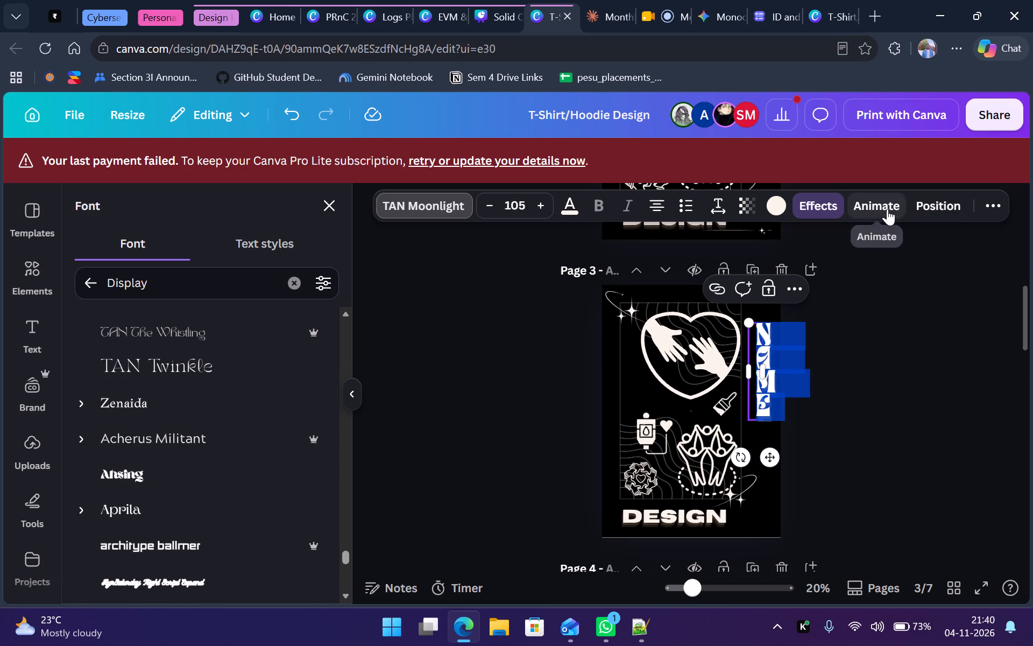
pyautogui.click(830, 208)
pyautogui.scroll(2, 229, 426)
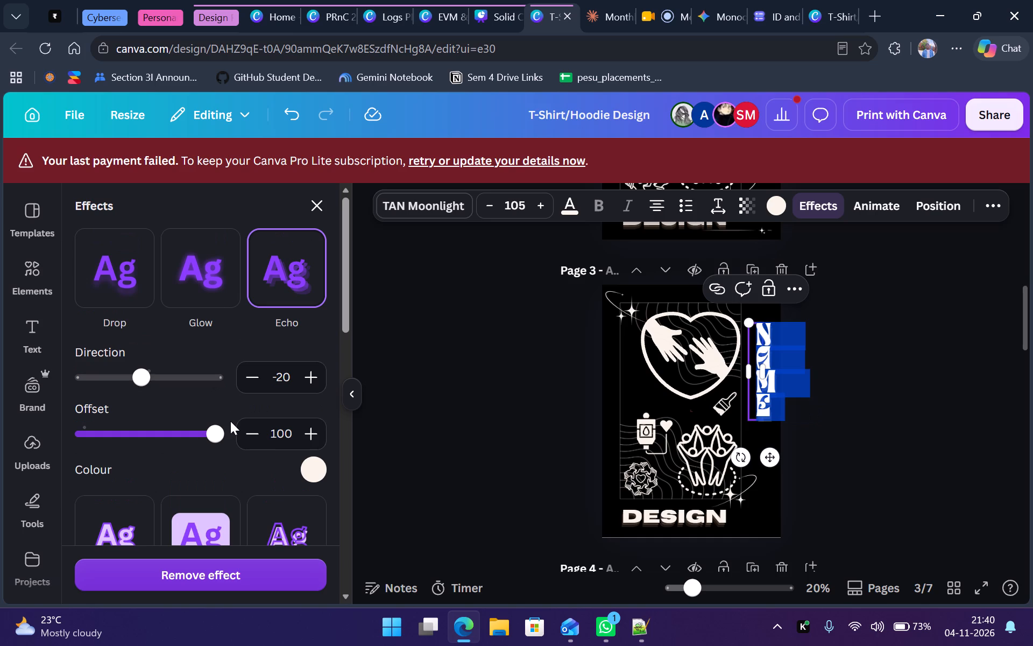
pyautogui.scroll(-5, 233, 417)
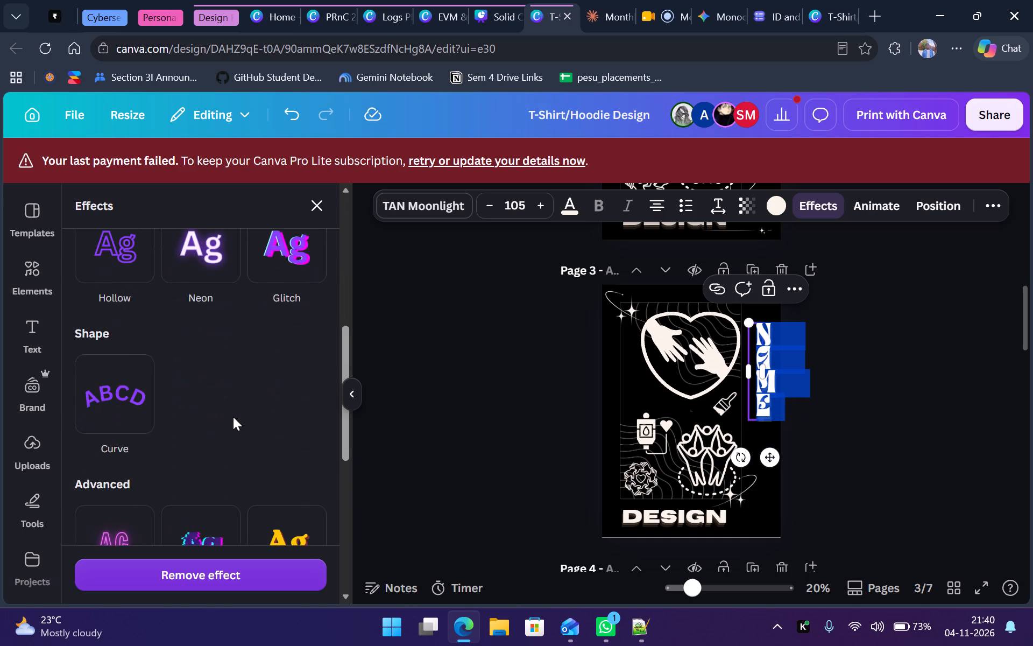
pyautogui.scroll(-5, 233, 417)
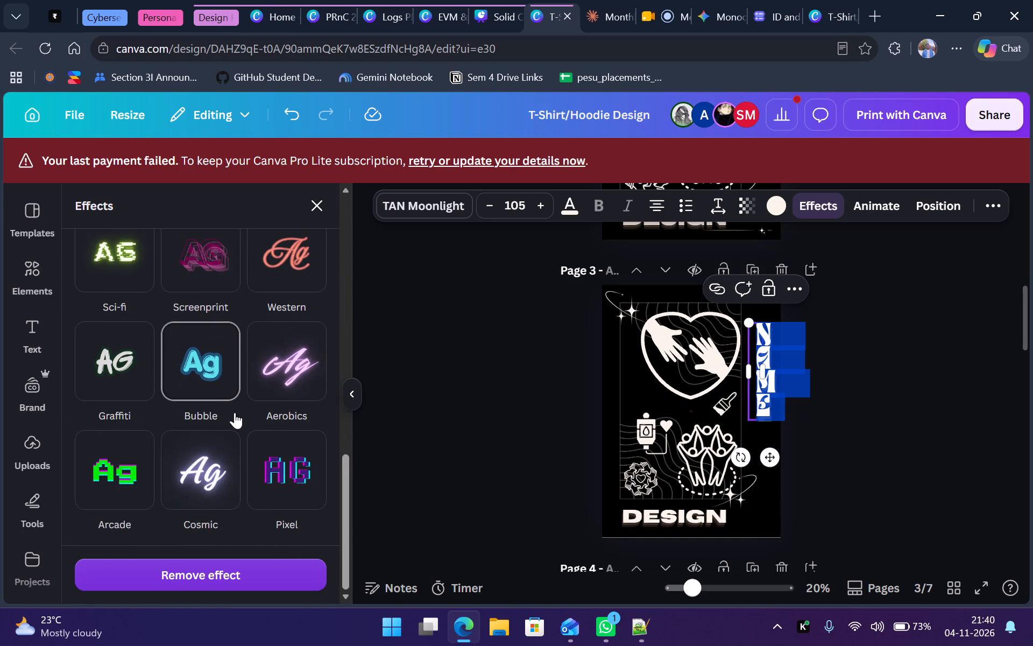
pyautogui.scroll(-2, 235, 411)
pyautogui.scroll(9, 235, 407)
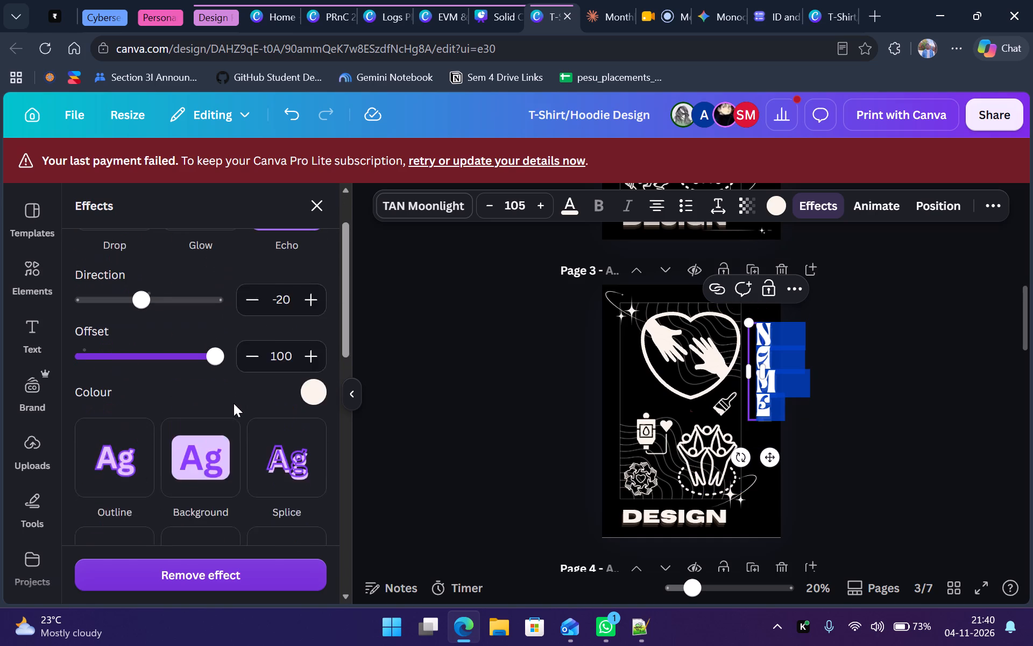
# Examine the style and shape effects available for the vertical NAME text on page 3, and reselect the text.
pyautogui.scroll(2, 234, 403)
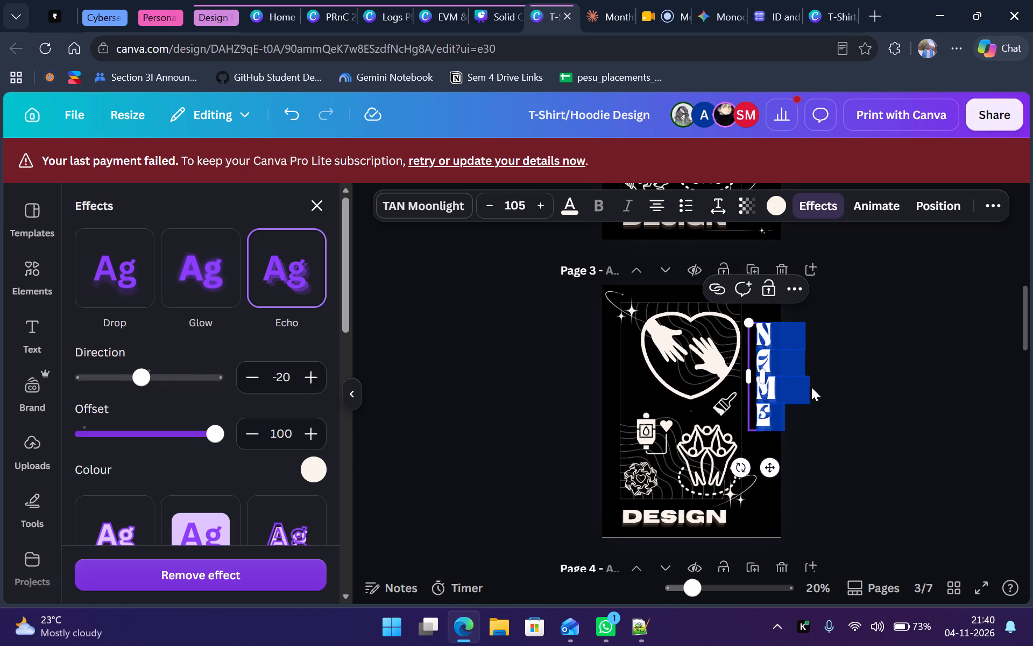
pyautogui.scroll(2, 206, 353)
pyautogui.scroll(-1, 198, 315)
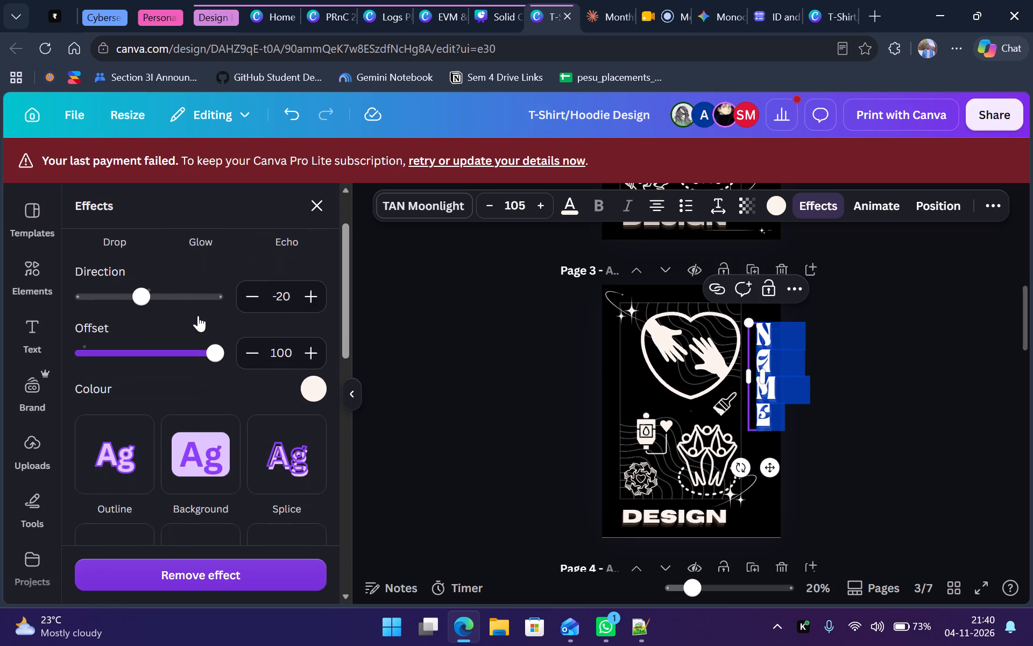
pyautogui.scroll(-4, 267, 369)
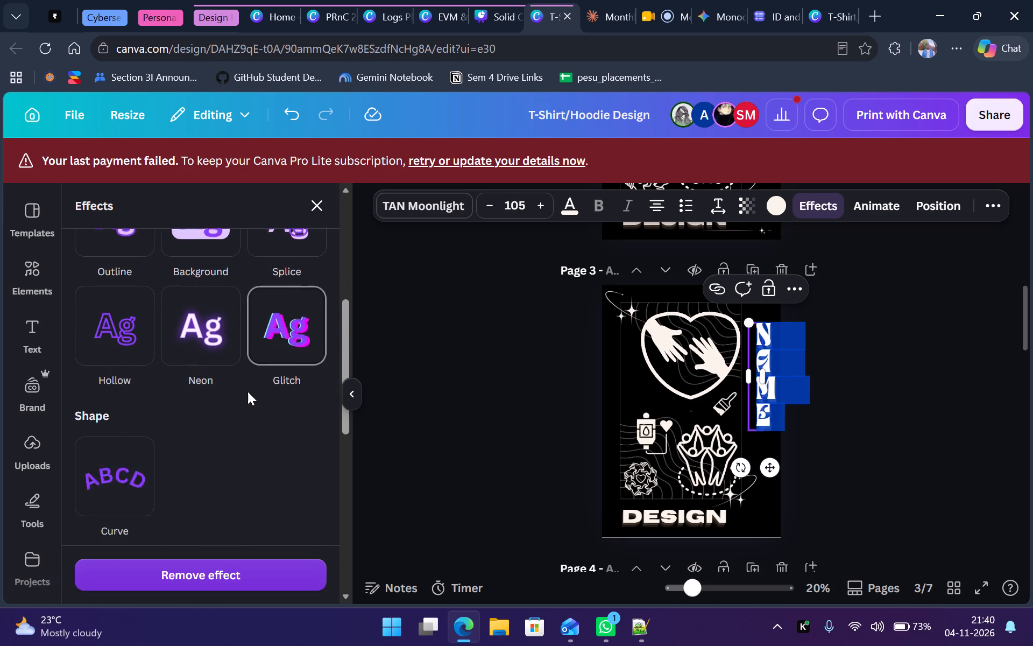
pyautogui.scroll(5, 246, 388)
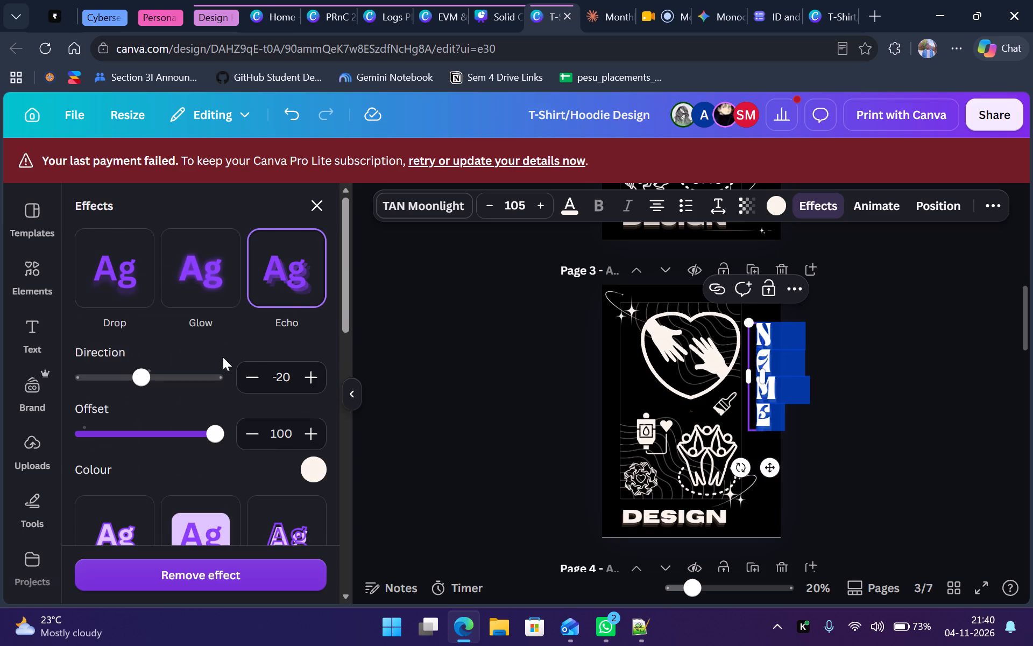
pyautogui.click(900, 400)
pyautogui.click(759, 404)
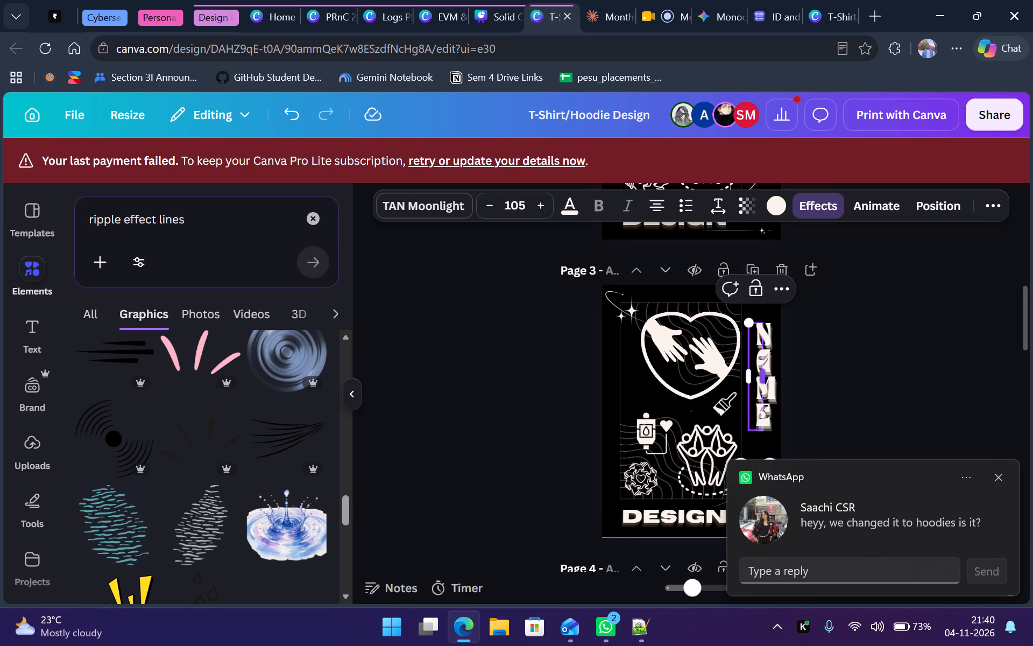
# Switch to WhatsApp by opening the newly received message about hoodies.
pyautogui.click(825, 484)
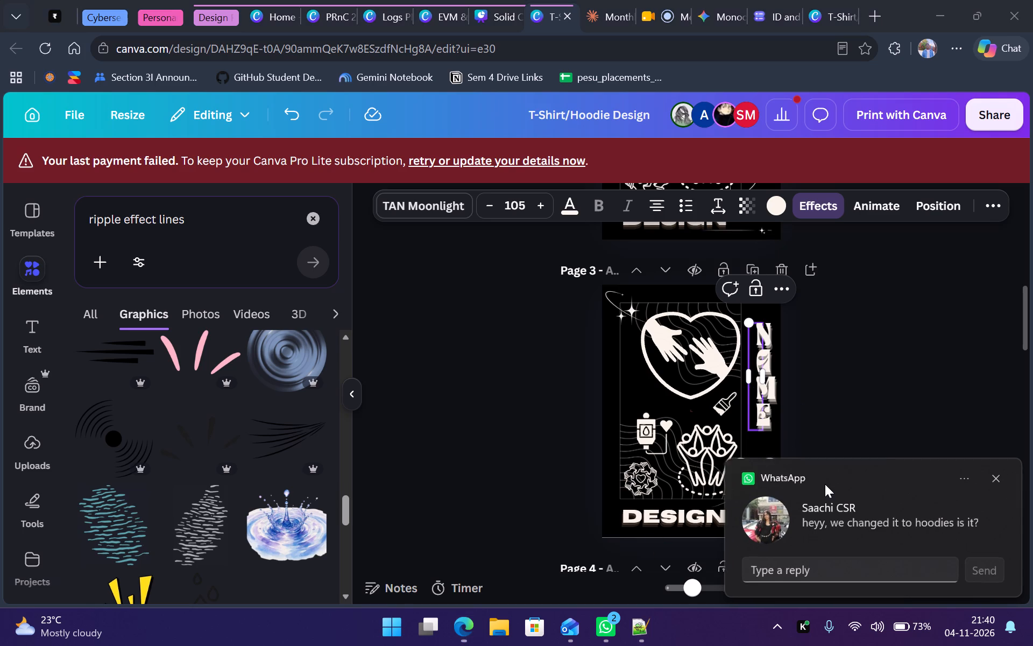
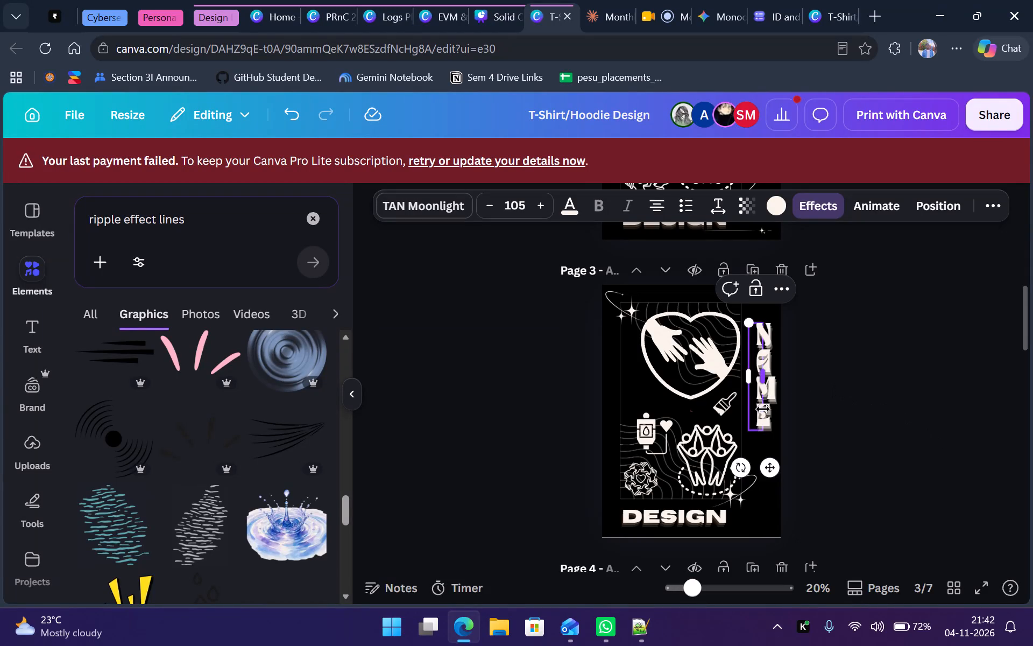
# Reselect the vertical NAME text on page 3, browse further Display-style fonts for an alternative typeface, and start refining the font search.
pyautogui.click(957, 413)
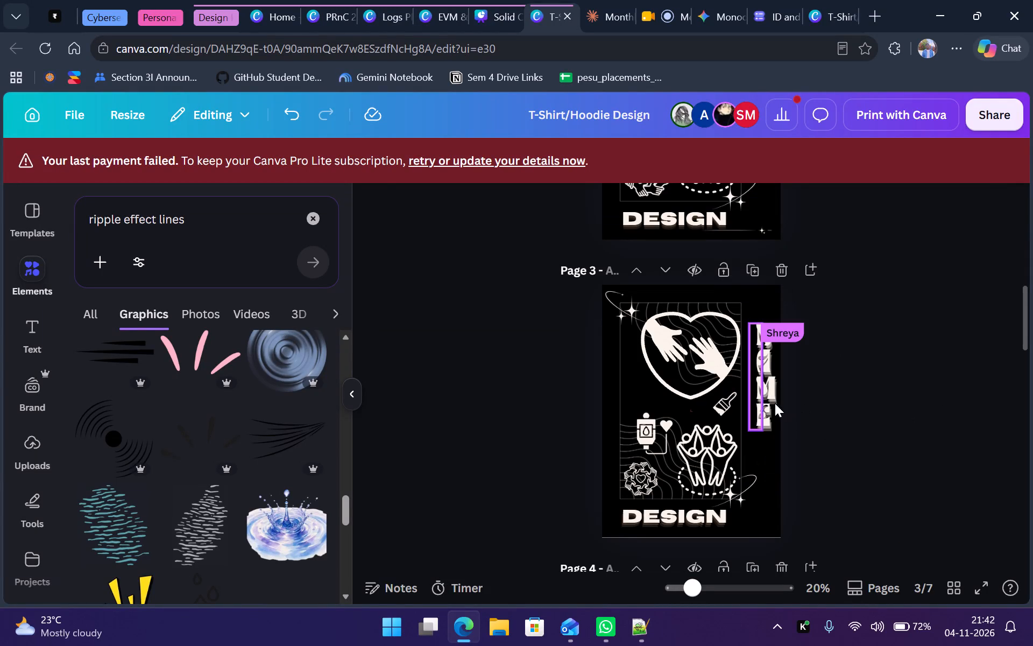
pyautogui.click(760, 401)
pyautogui.click(418, 200)
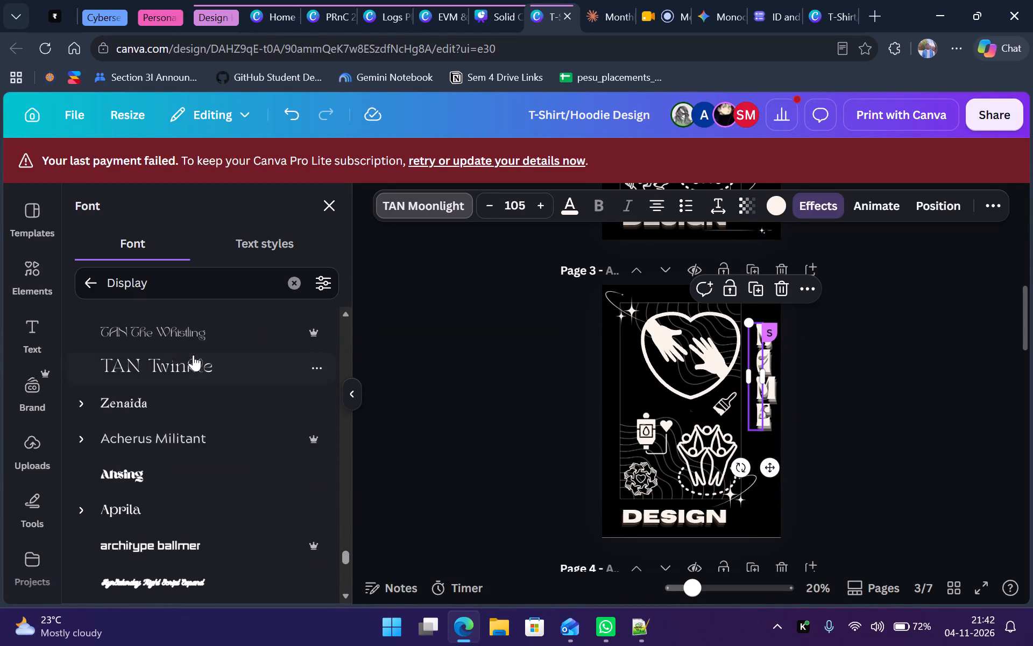
pyautogui.scroll(-6, 193, 355)
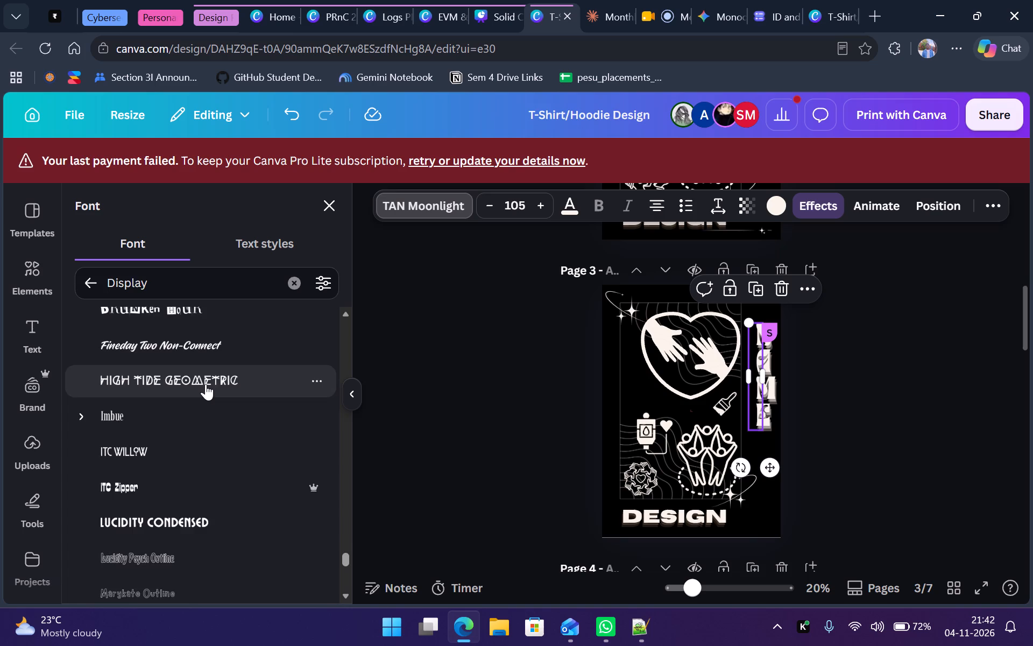
pyautogui.scroll(-3, 206, 384)
pyautogui.click(184, 286)
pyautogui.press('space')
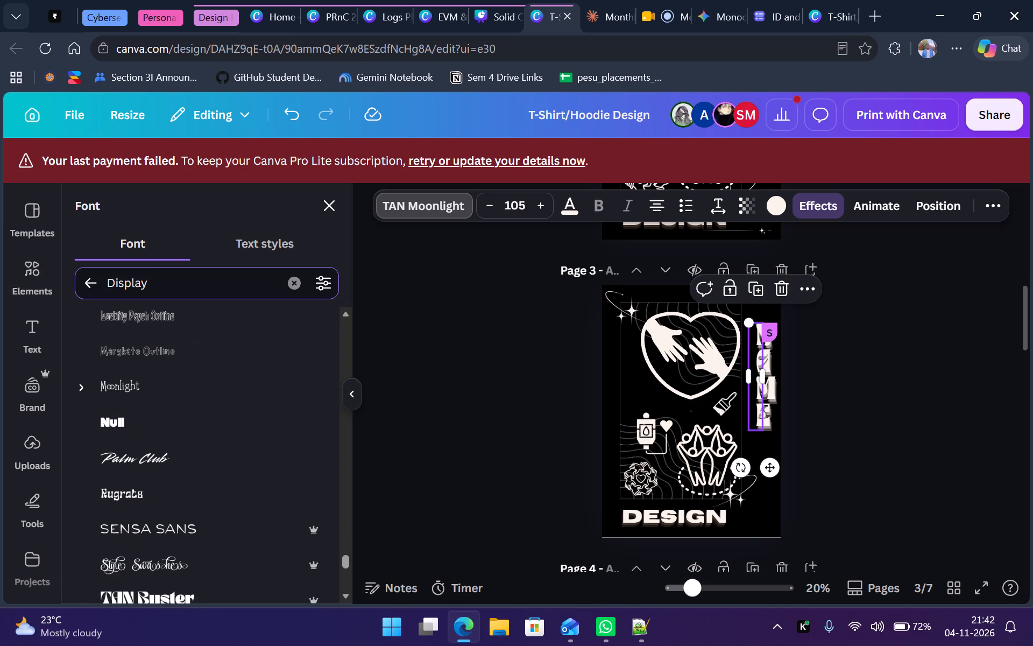
# Using a font search for Display BLOCK, try Bungee Shade on page 3's vertical NAME text, and apply Rig Solid Bold Halftone instead.
pyautogui.write('BLOCK')
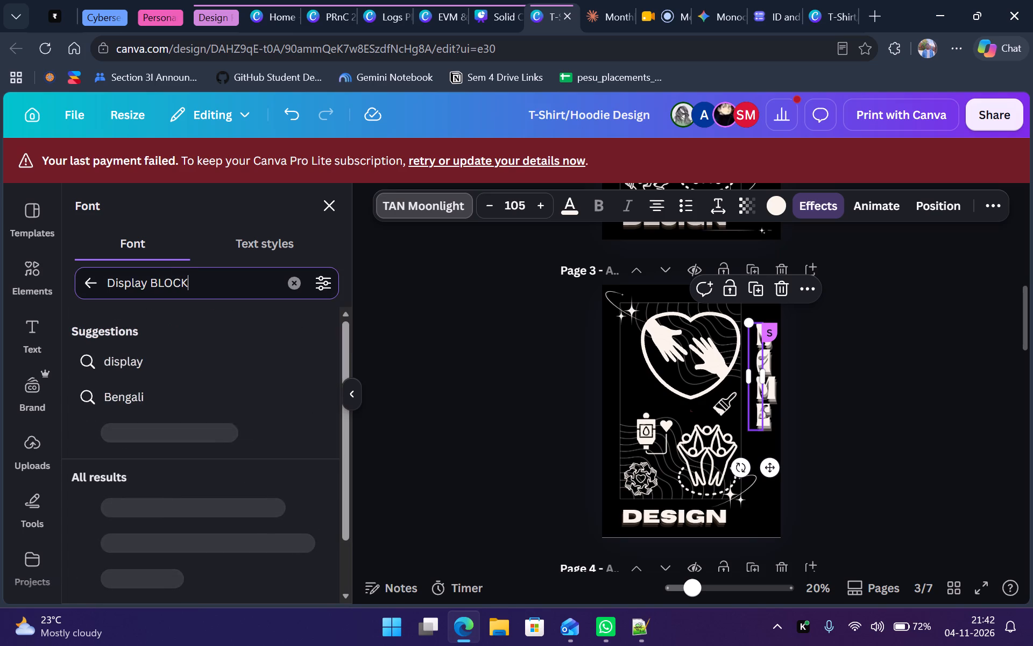
pyautogui.scroll(-2, 207, 423)
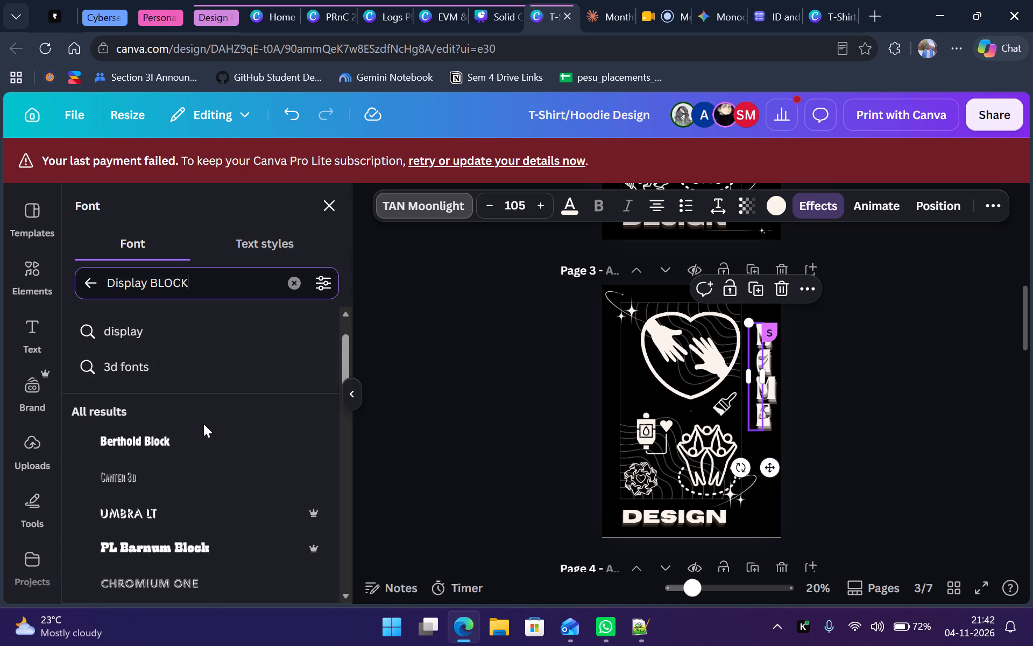
pyautogui.scroll(-3, 203, 424)
pyautogui.click(202, 416)
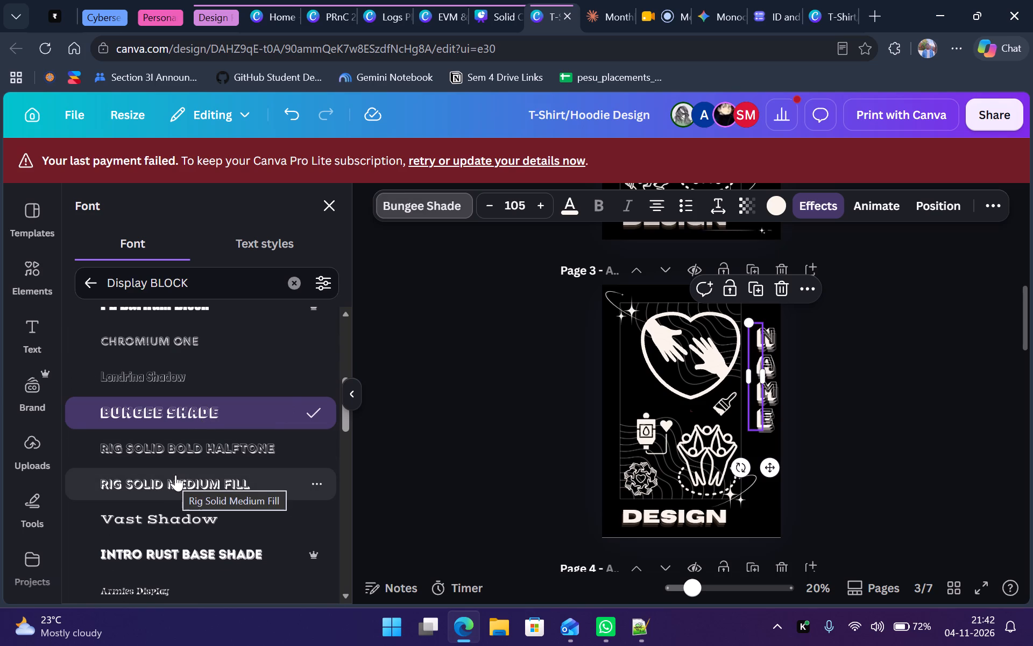
pyautogui.click(193, 454)
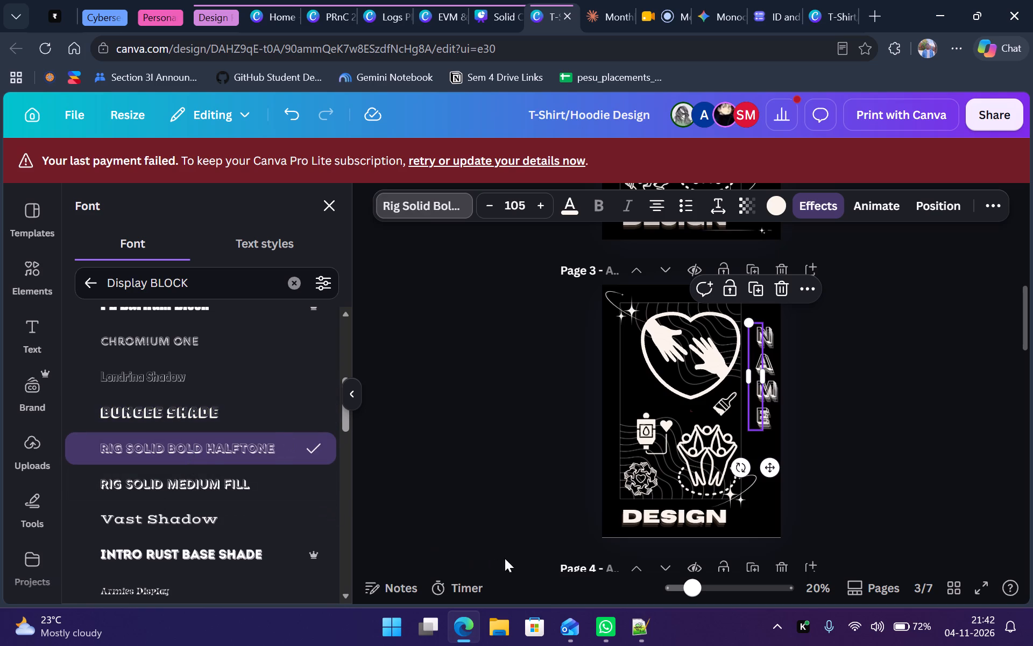
# Apply the Rig Solid Bold Halftone font to the DESIGN text at the bottom of page 3.
pyautogui.click(654, 525)
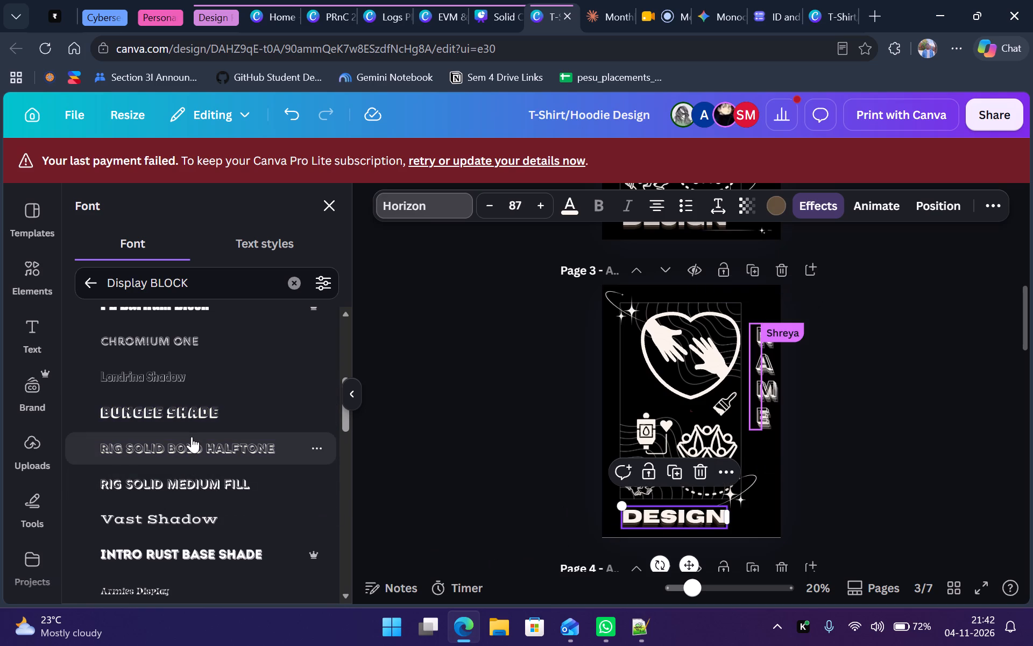
pyautogui.click(192, 437)
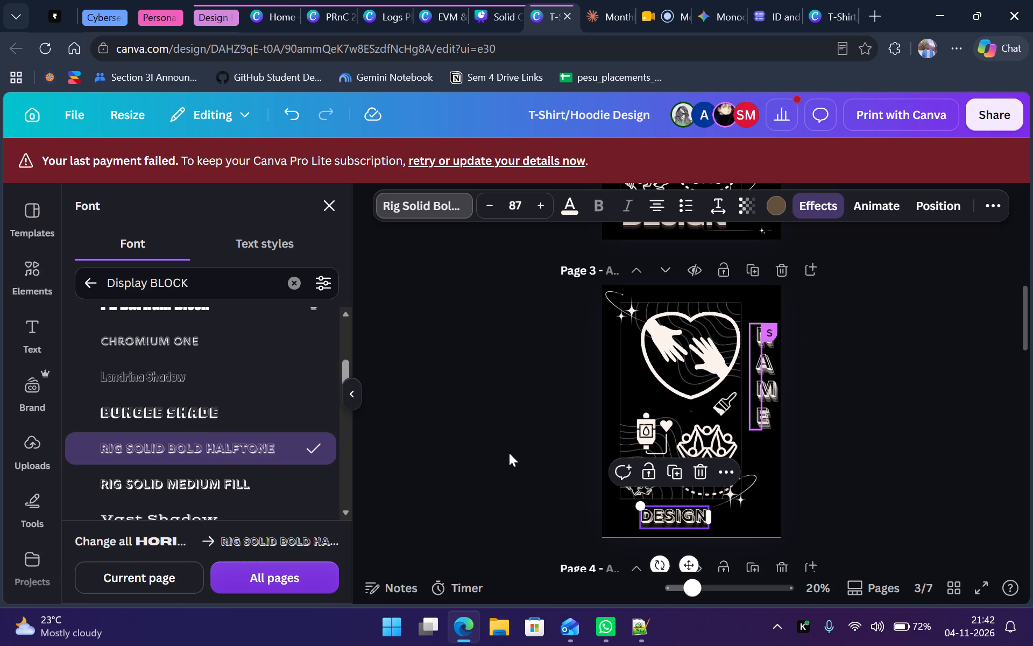
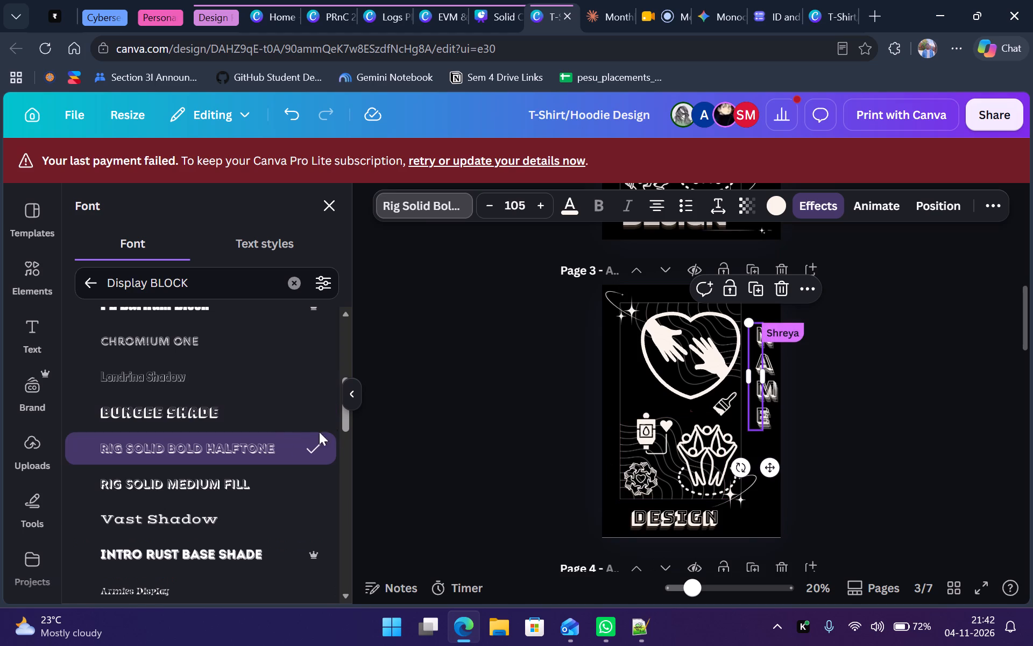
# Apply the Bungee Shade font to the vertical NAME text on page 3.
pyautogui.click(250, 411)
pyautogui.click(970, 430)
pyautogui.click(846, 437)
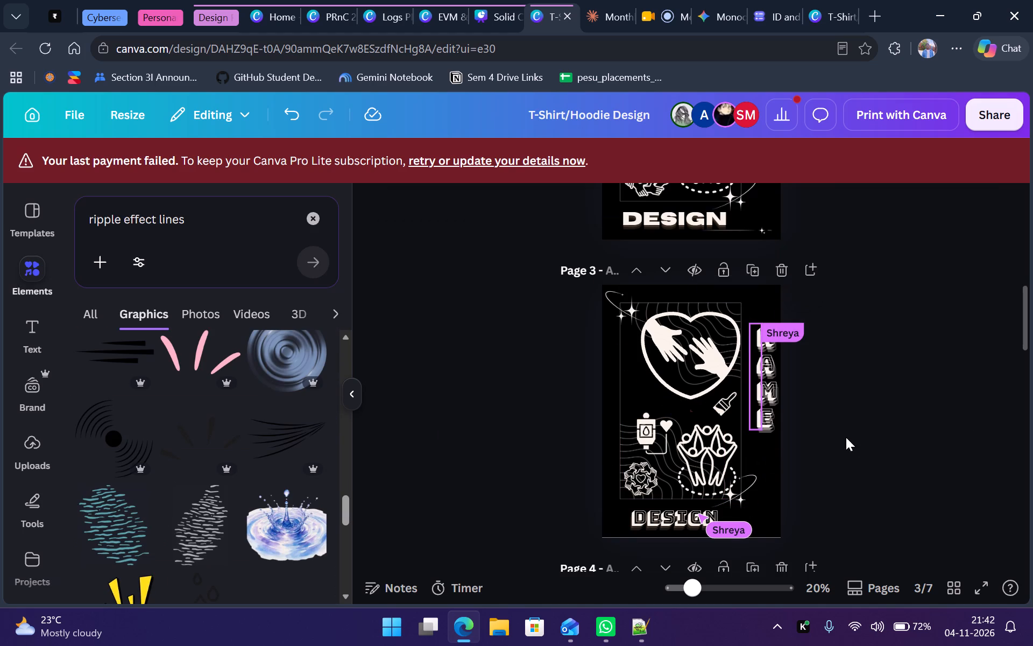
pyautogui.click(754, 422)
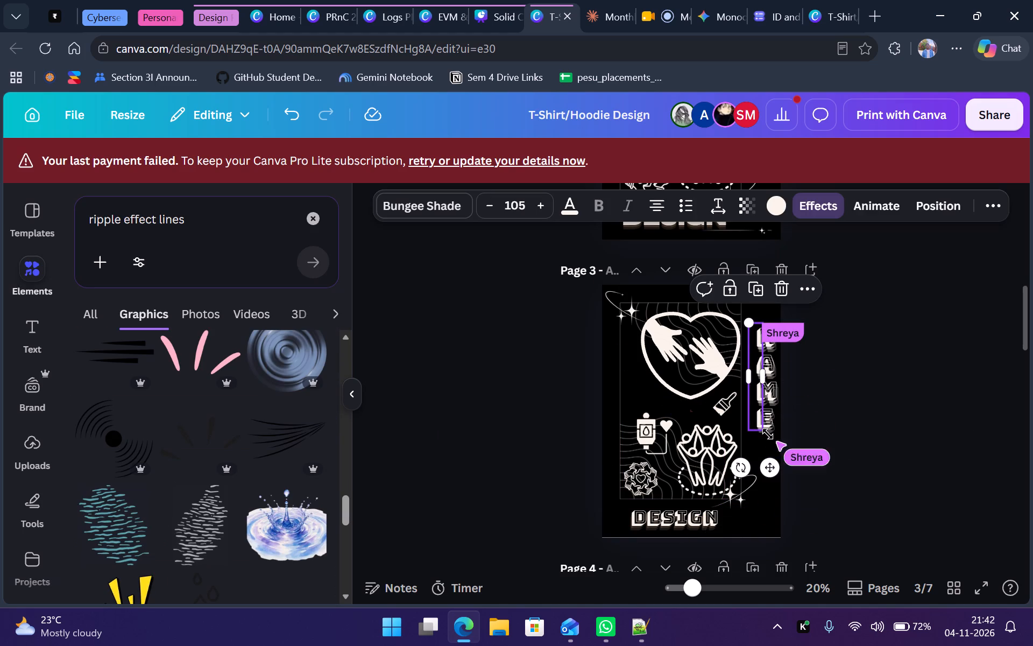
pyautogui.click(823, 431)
# Replace the vertical NAME text on page 3 with the letters SHA, stacked one per line.
pyautogui.doubleClick(761, 409)
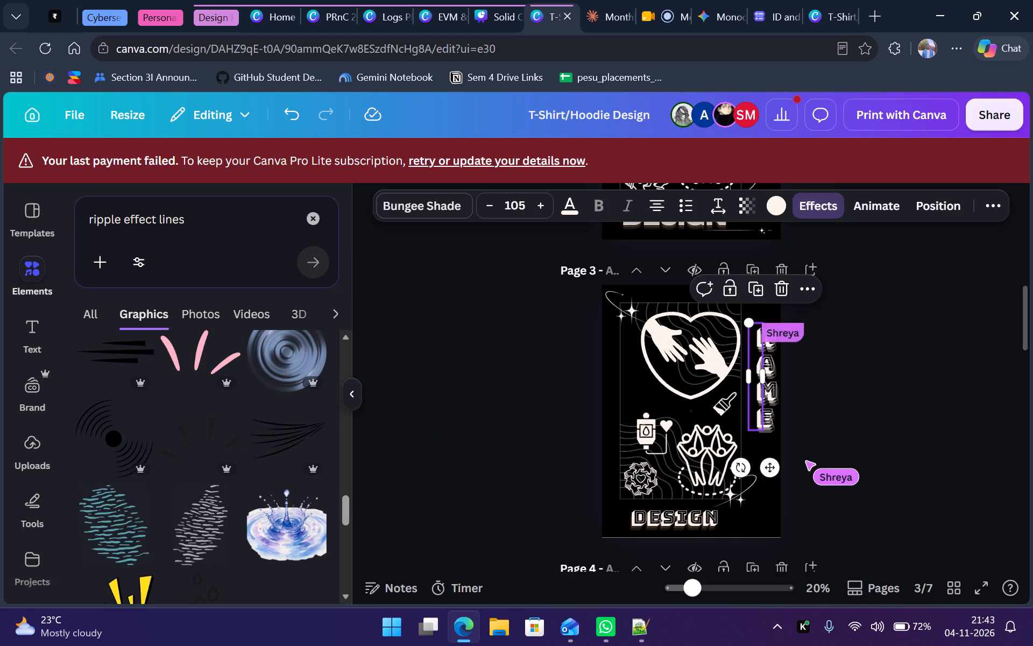
pyautogui.hotkey('shift', 's')
pyautogui.press('Return')
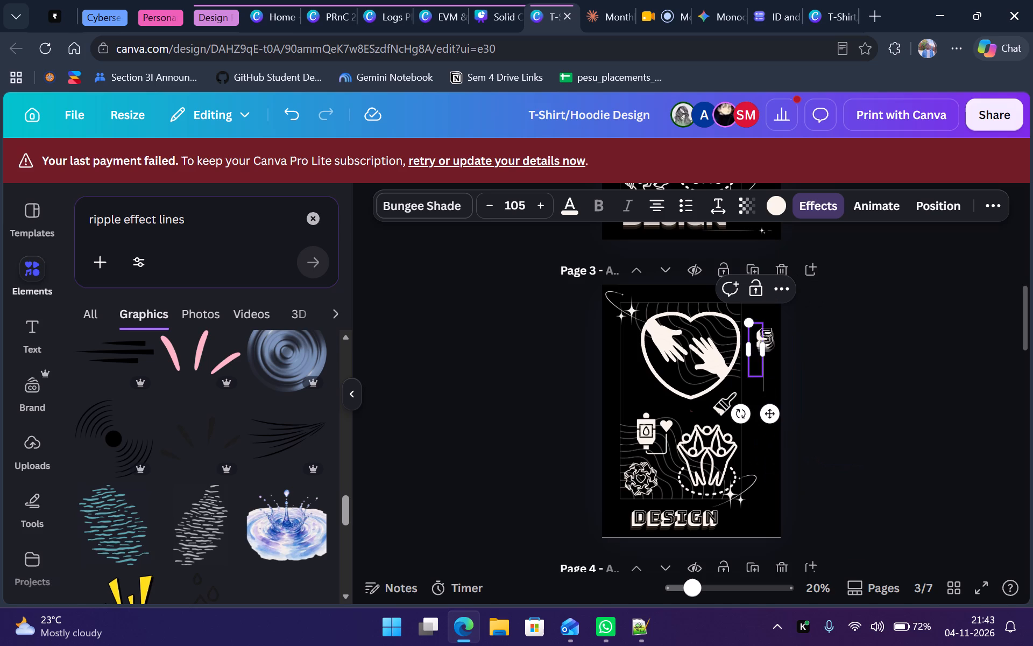
pyautogui.press('h')
pyautogui.press('Return')
pyautogui.press('a')
pyautogui.press('Return')
pyautogui.press('a')
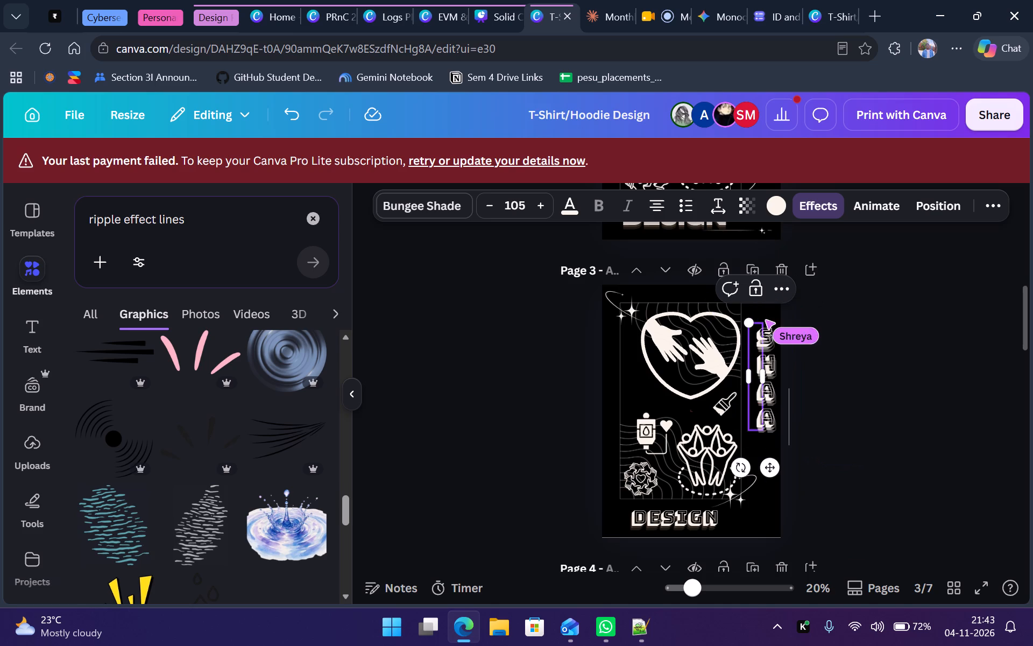
pyautogui.press('BackSpace')
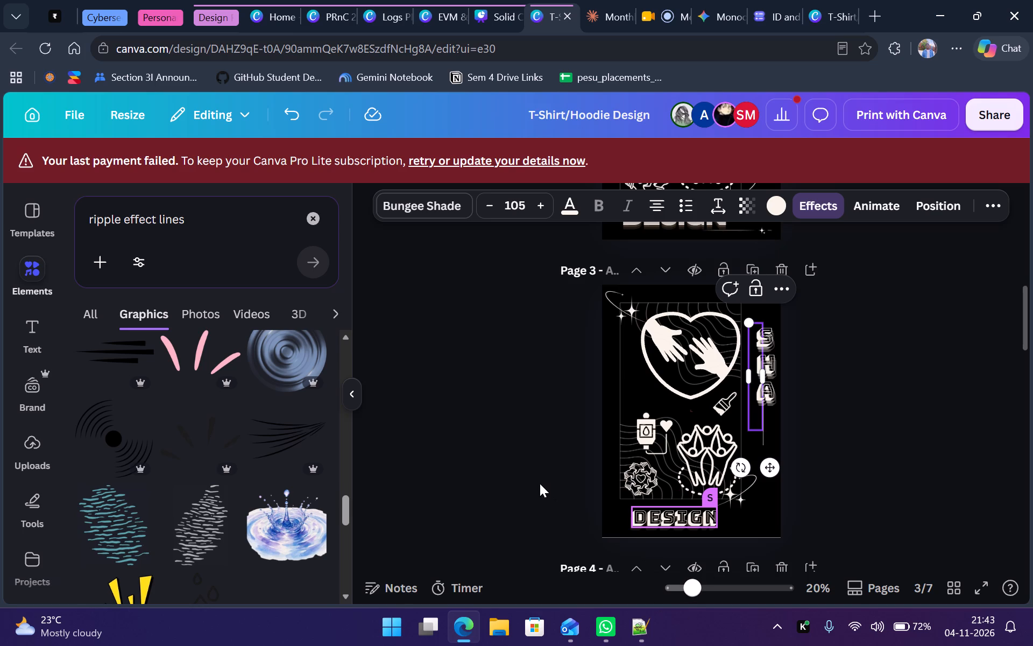
# Widen the letter spacing of the DESIGN text at the bottom of page 3 to about 210.
pyautogui.click(654, 512)
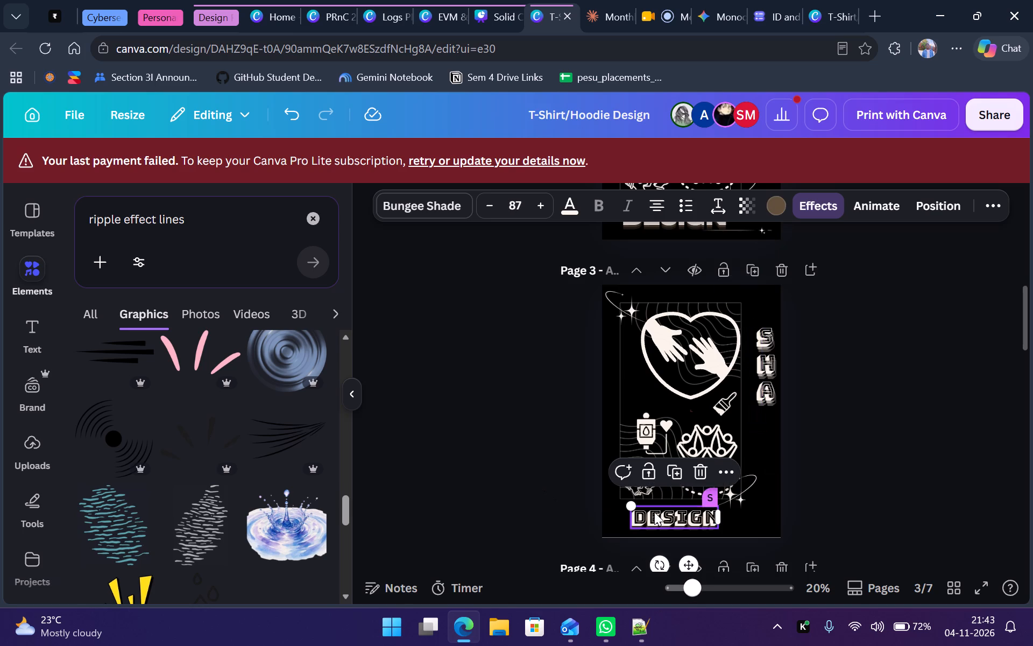
pyautogui.click(772, 392)
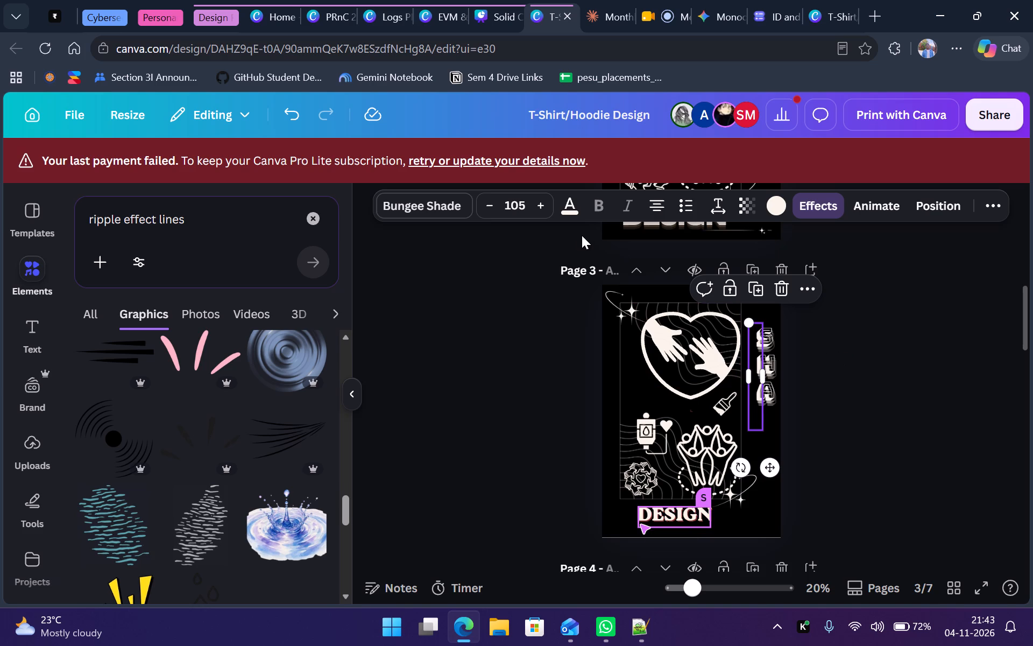
pyautogui.click(683, 511)
pyautogui.click(715, 210)
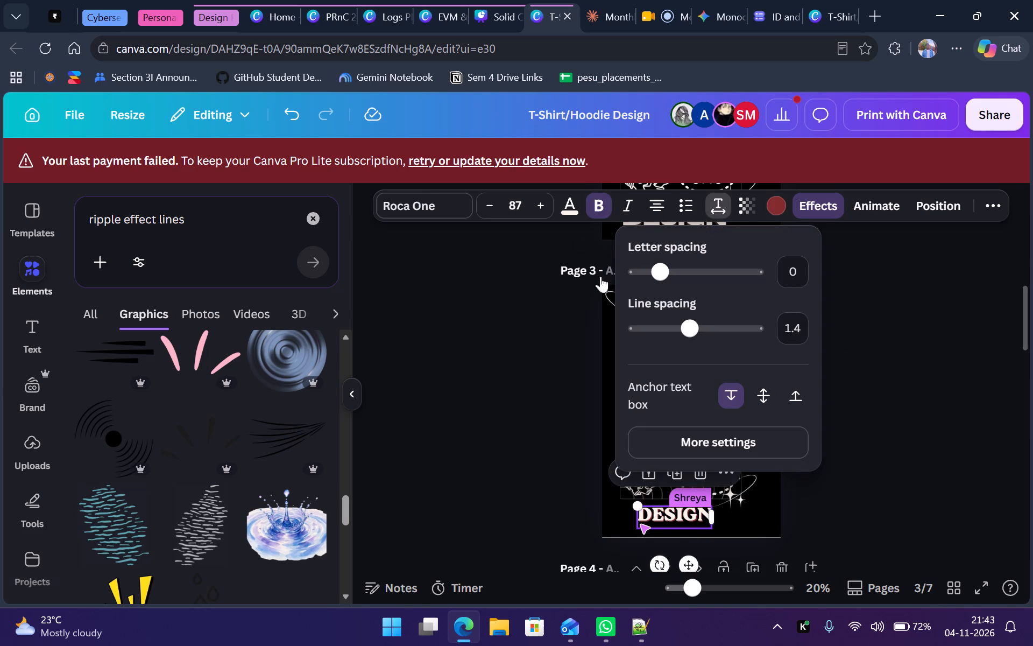
pyautogui.moveTo(658, 272); pyautogui.dragTo(684, 273)
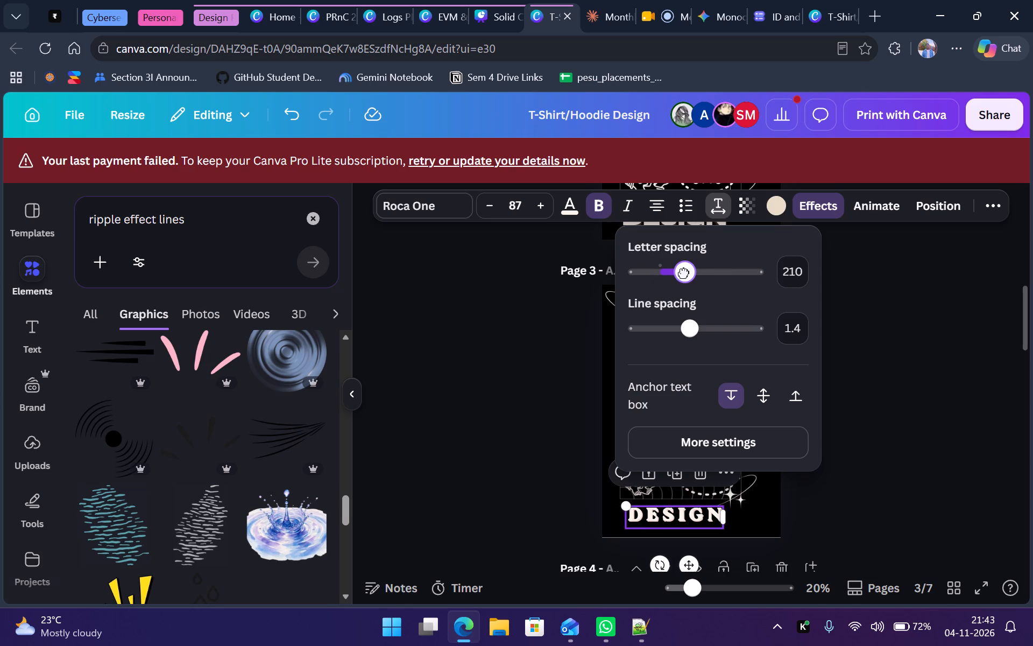
pyautogui.moveTo(684, 273); pyautogui.dragTo(685, 273)
pyautogui.click(911, 419)
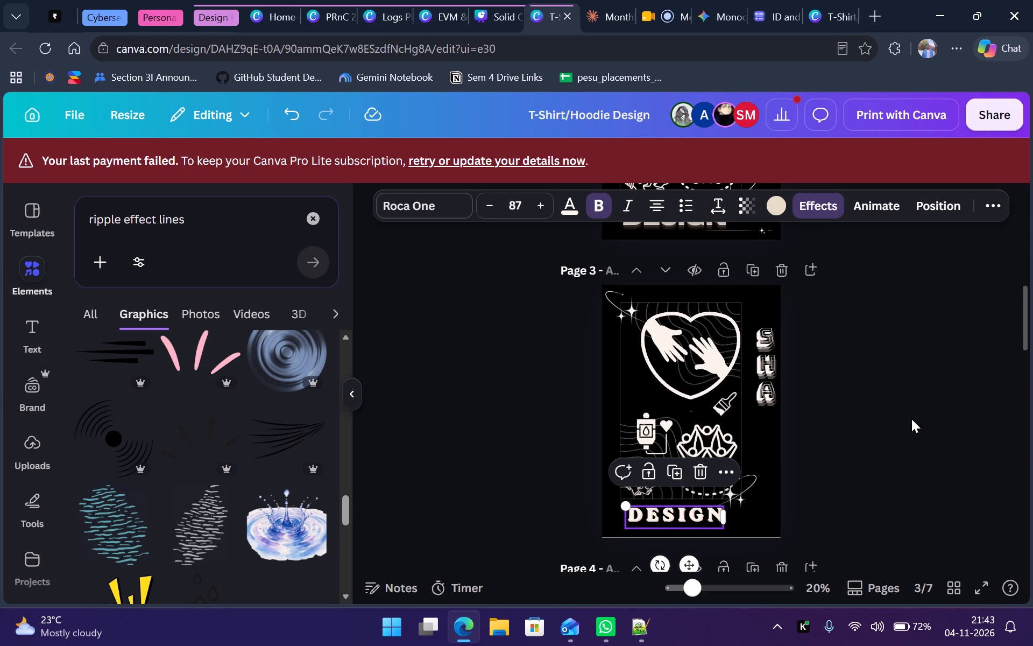
pyautogui.click(911, 419)
# Reposition the DESIGN text on page 3 so its left edge lines up with the wavy-line frame above it.
pyautogui.click(676, 514)
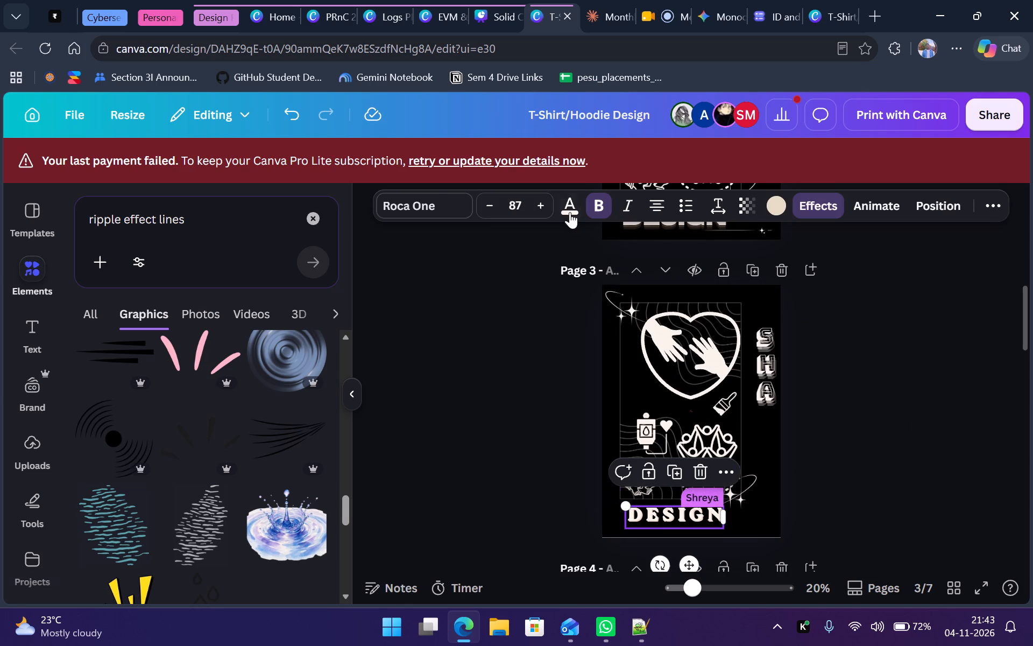
pyautogui.click(445, 202)
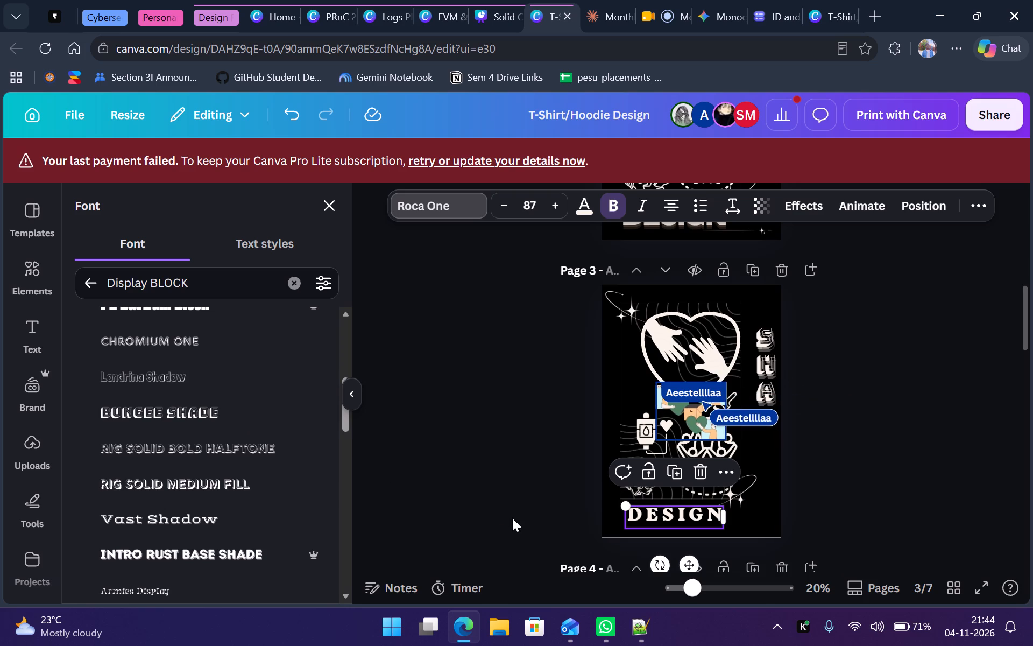
pyautogui.click(636, 518)
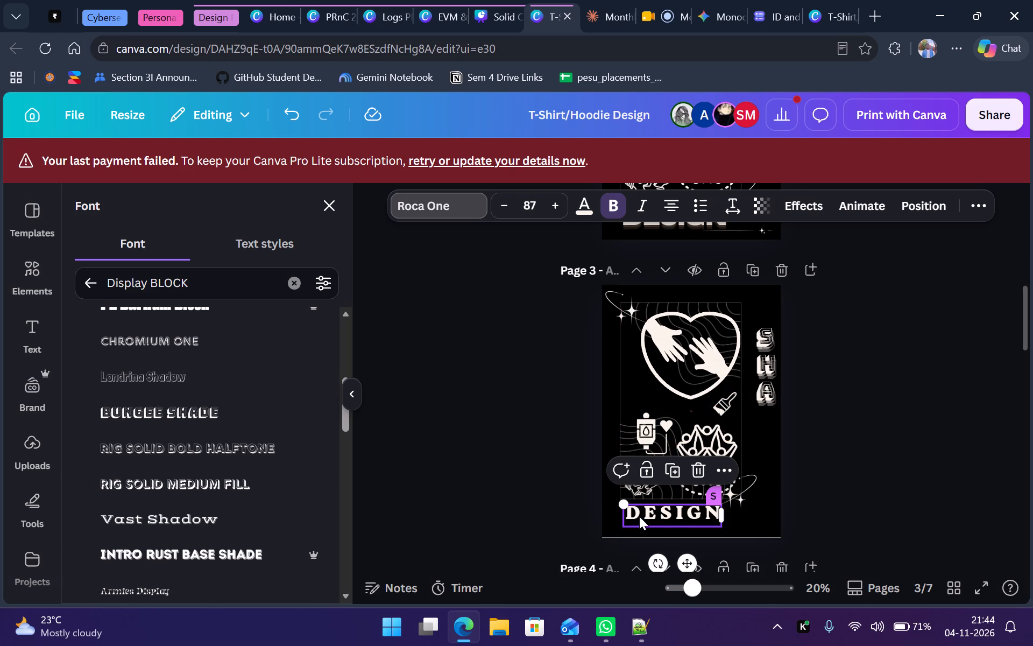
pyautogui.moveTo(639, 516); pyautogui.dragTo(634, 516)
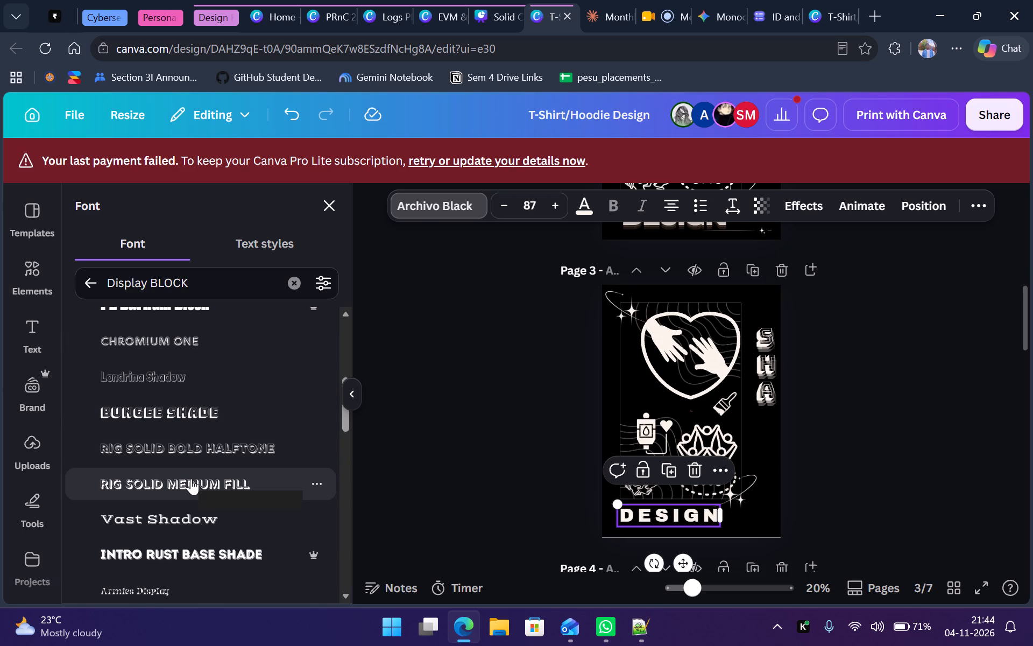
pyautogui.scroll(-2, 191, 479)
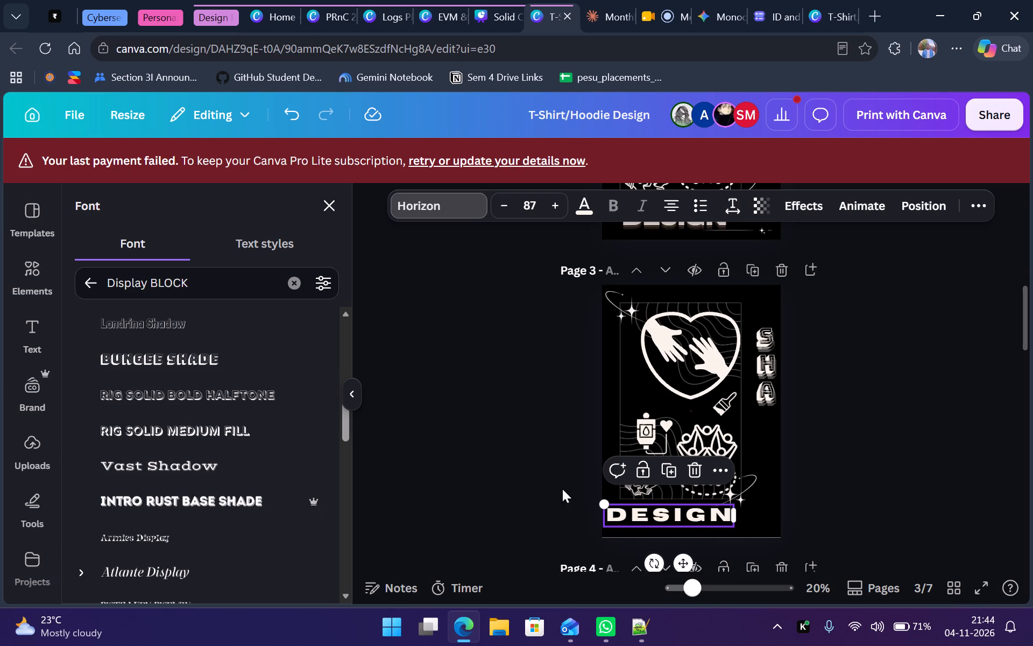
pyautogui.moveTo(632, 511); pyautogui.dragTo(648, 512)
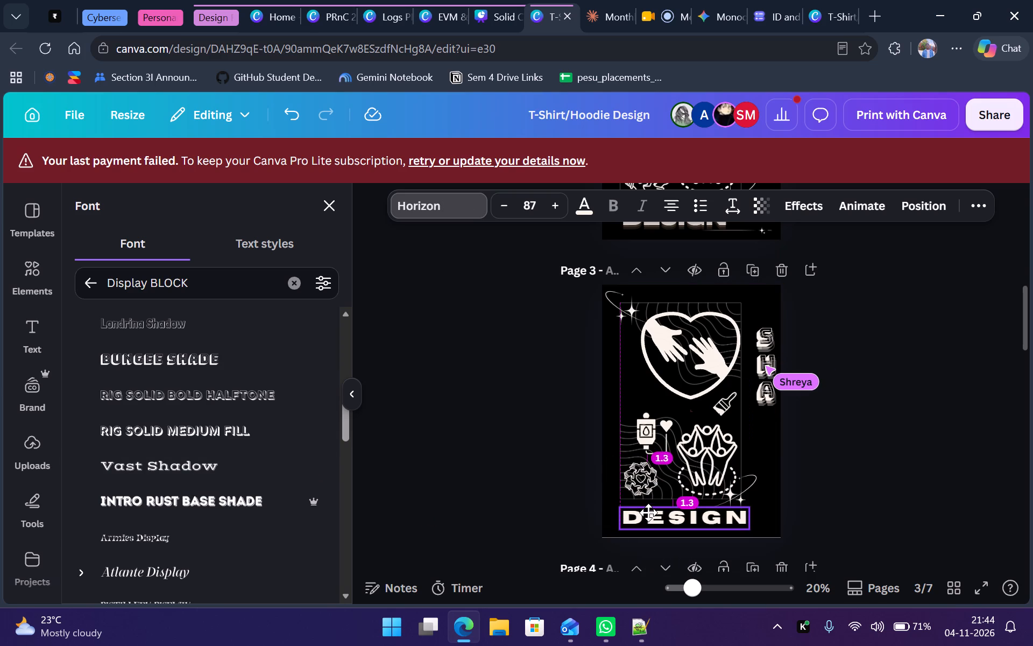
pyautogui.moveTo(648, 512); pyautogui.dragTo(648, 511)
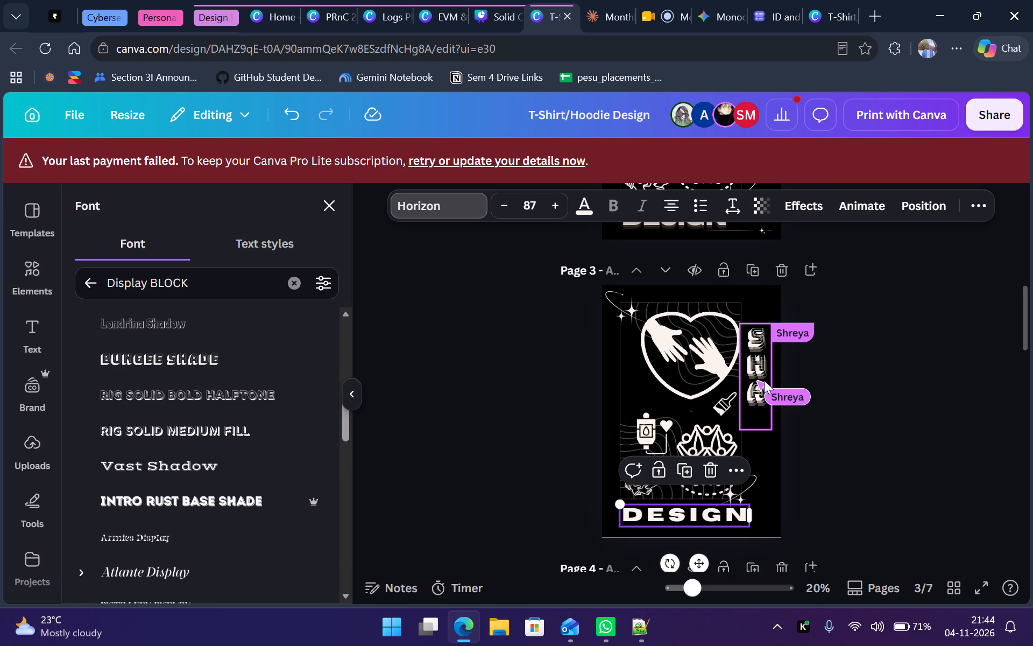
# Search the fonts for Ho and apply Horizon to the vertical SHA text on page 3.
pyautogui.click(761, 411)
pyautogui.click(405, 201)
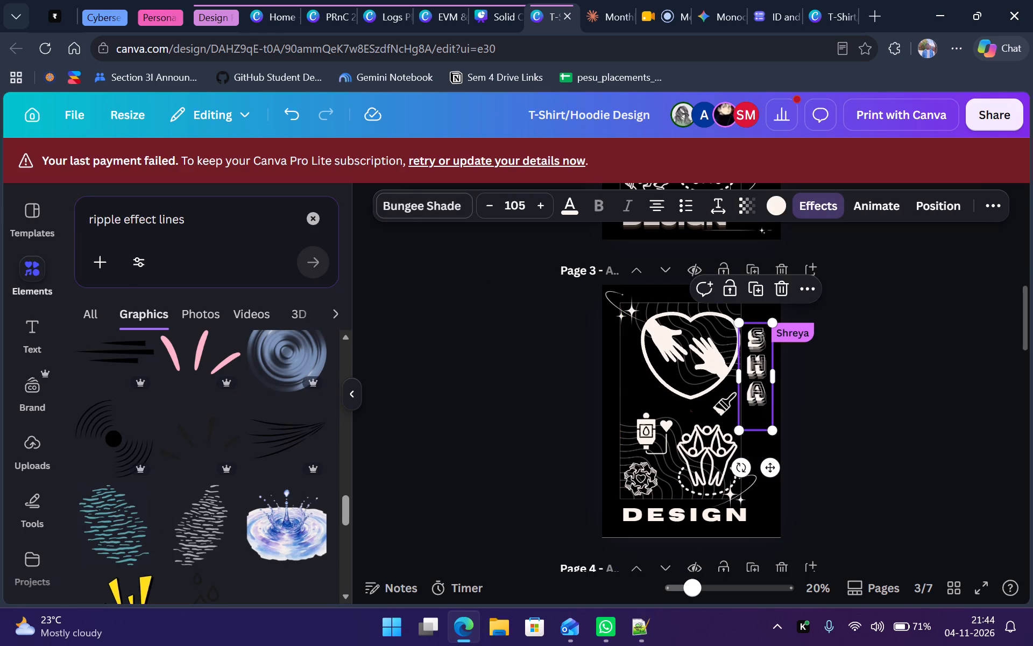
pyautogui.click(402, 188)
pyautogui.click(754, 362)
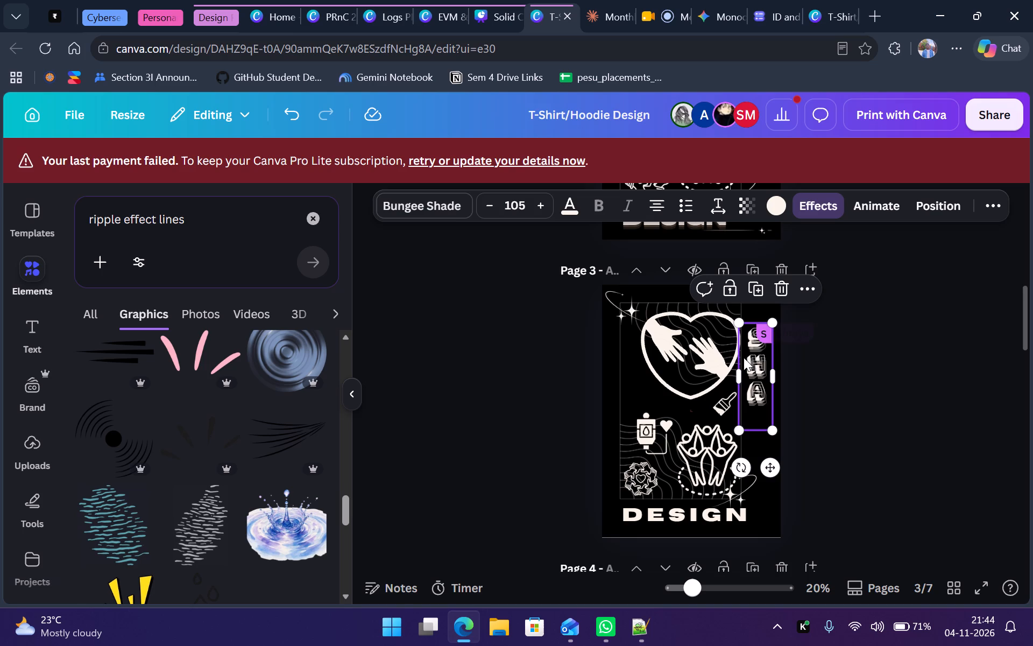
pyautogui.click(432, 207)
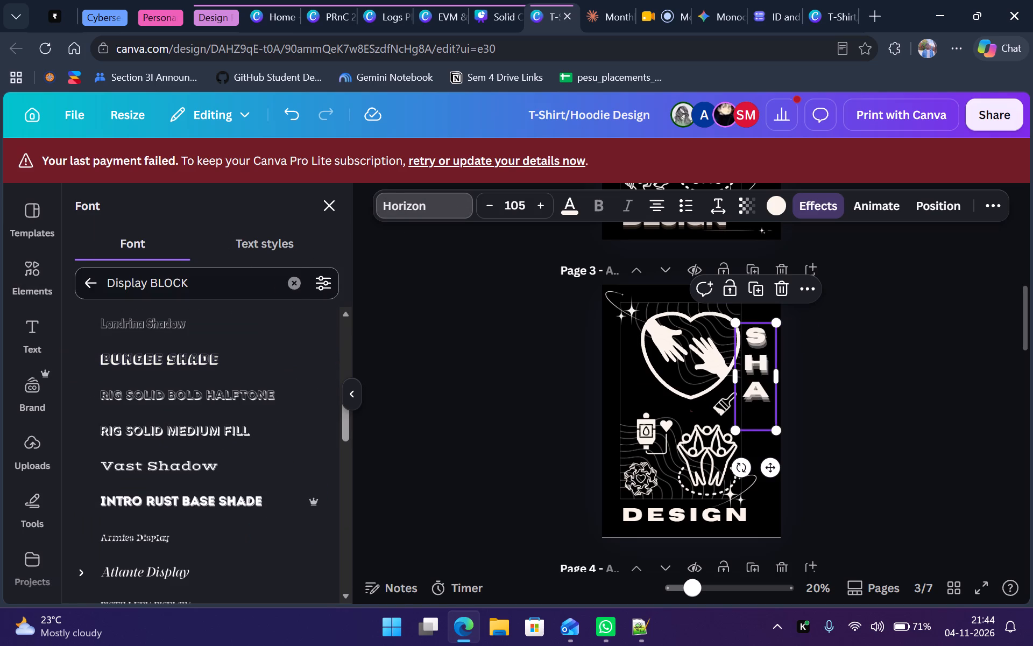
pyautogui.click(293, 284)
pyautogui.click(232, 286)
pyautogui.hotkey('shift', 'd')
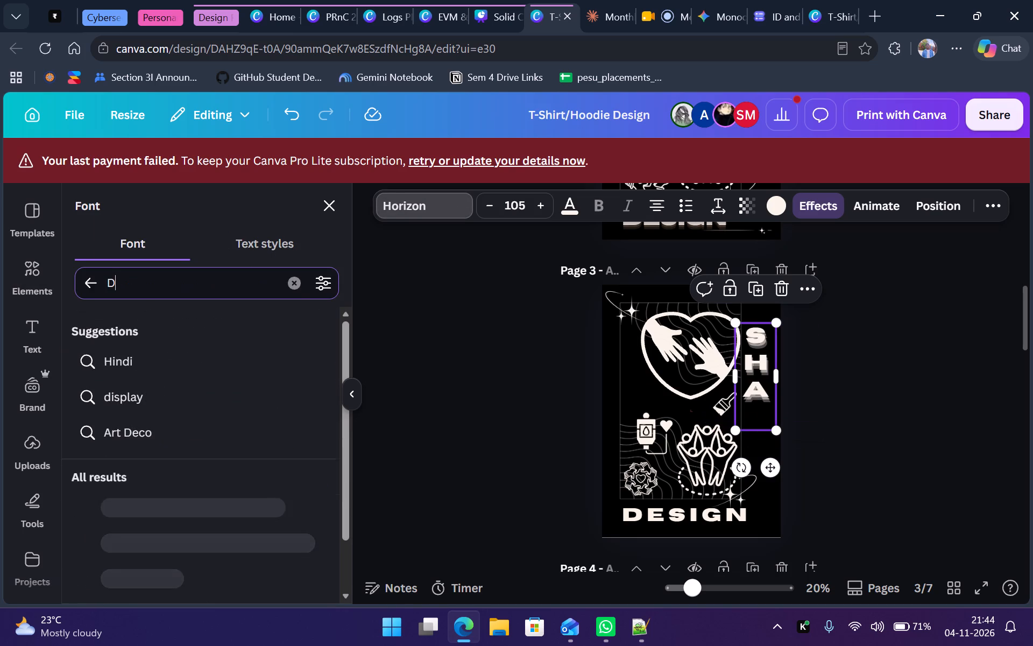
pyautogui.press('BackSpace')
pyautogui.write('Ho')
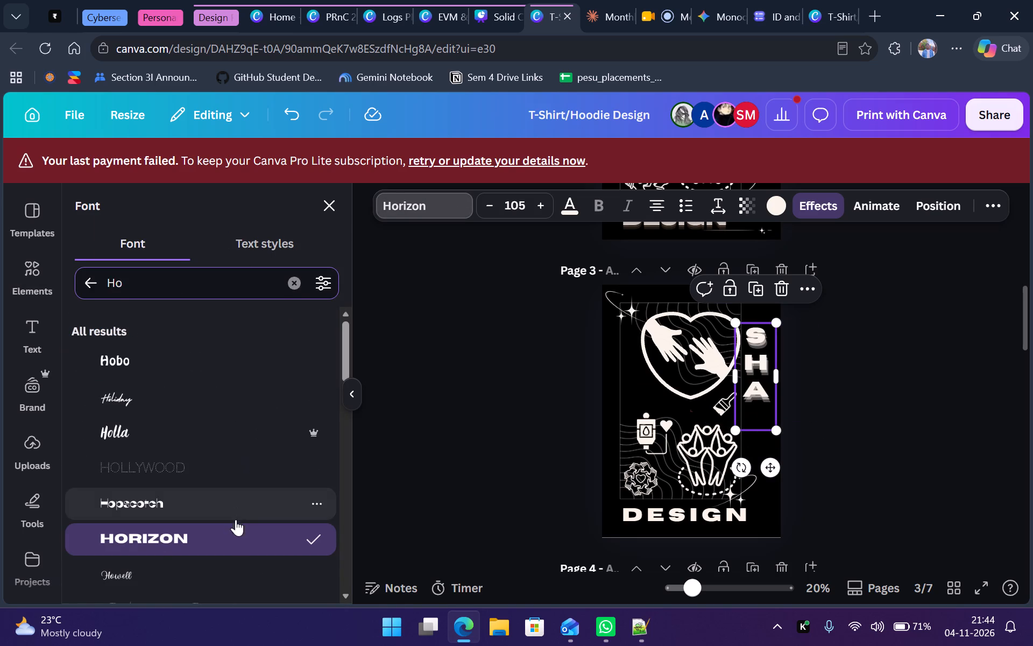
pyautogui.click(235, 530)
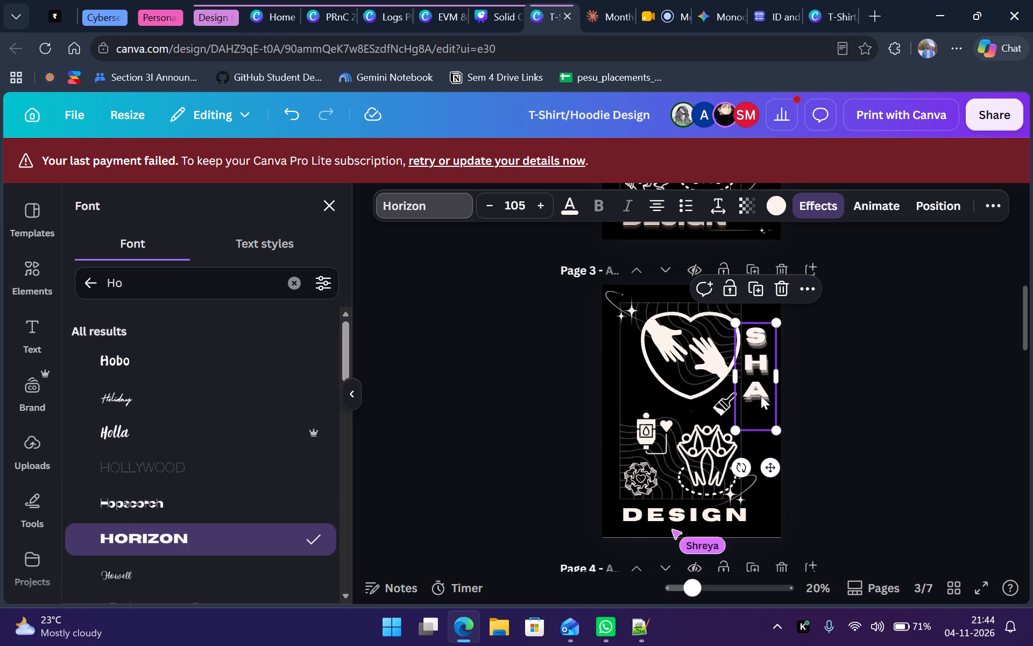
# Move the vertical SHA text up so its box starts level with the top of the wavy-line frame.
pyautogui.moveTo(761, 396); pyautogui.dragTo(761, 374)
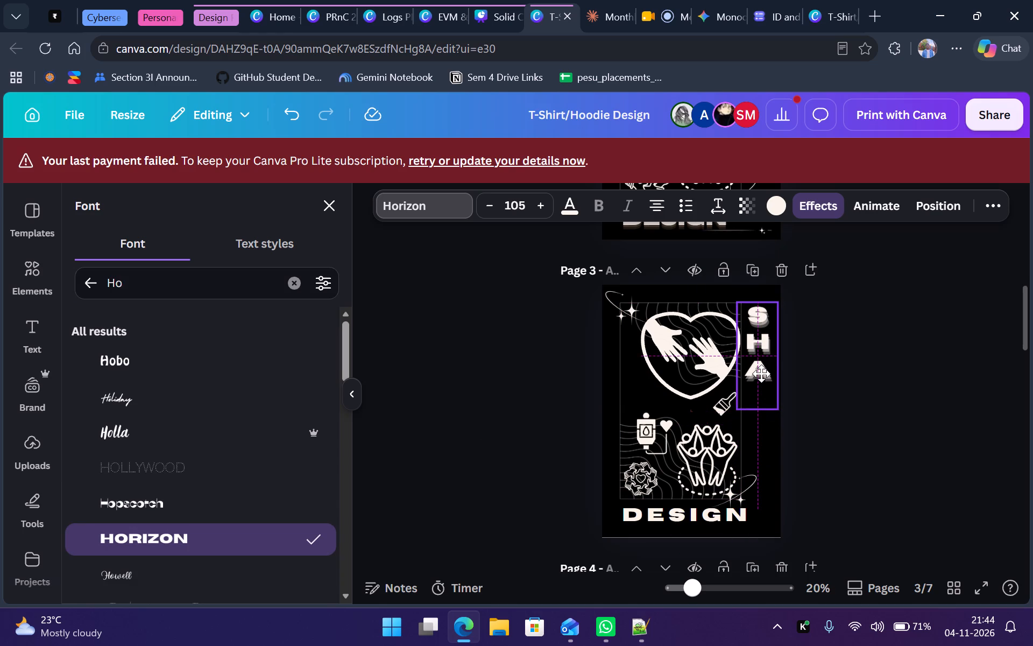
pyautogui.moveTo(761, 374); pyautogui.dragTo(761, 373)
# Extend the vertical SHA text to SHASHANK, keeping one letter per line.
pyautogui.click(761, 385)
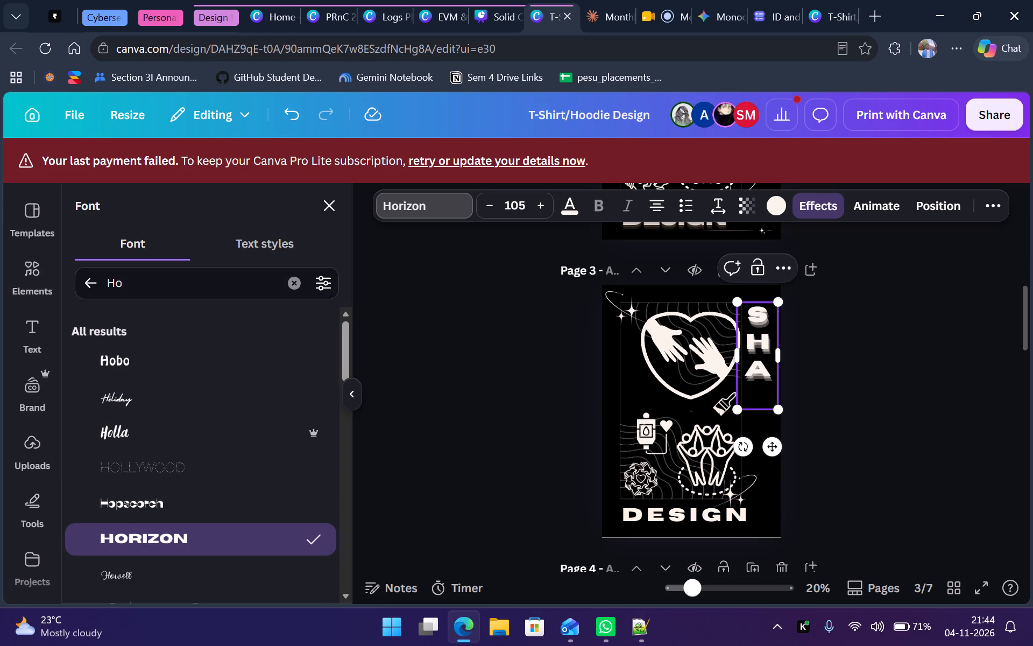
pyautogui.press('BackSpace')
pyautogui.press('Return')
pyautogui.hotkey('shift', 's')
pyautogui.press('Return')
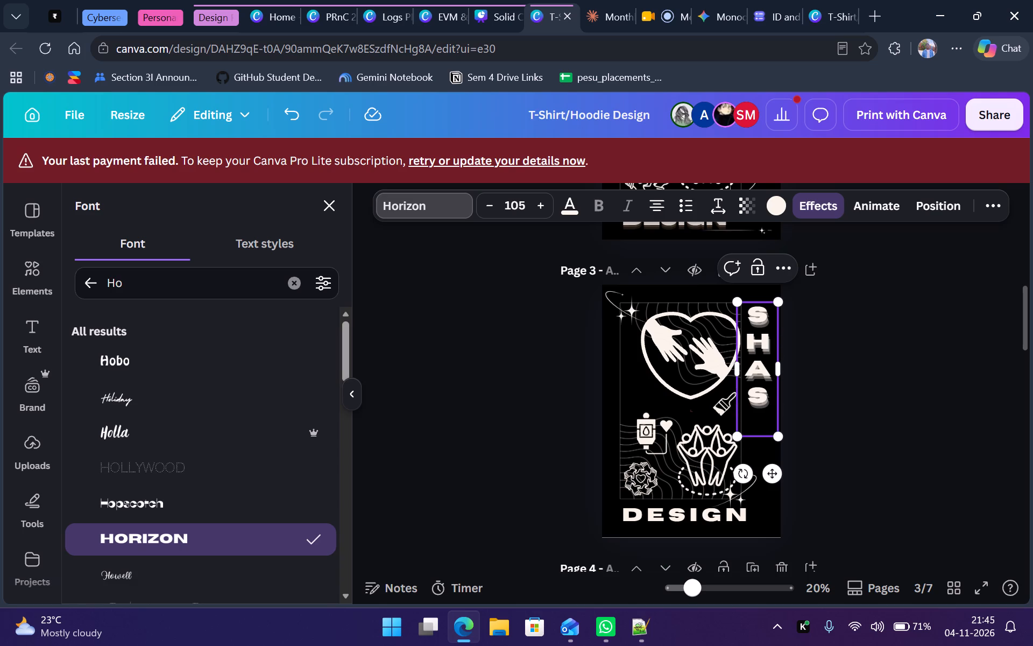
pyautogui.press('h')
pyautogui.press('Return')
pyautogui.press('a')
pyautogui.press('Return')
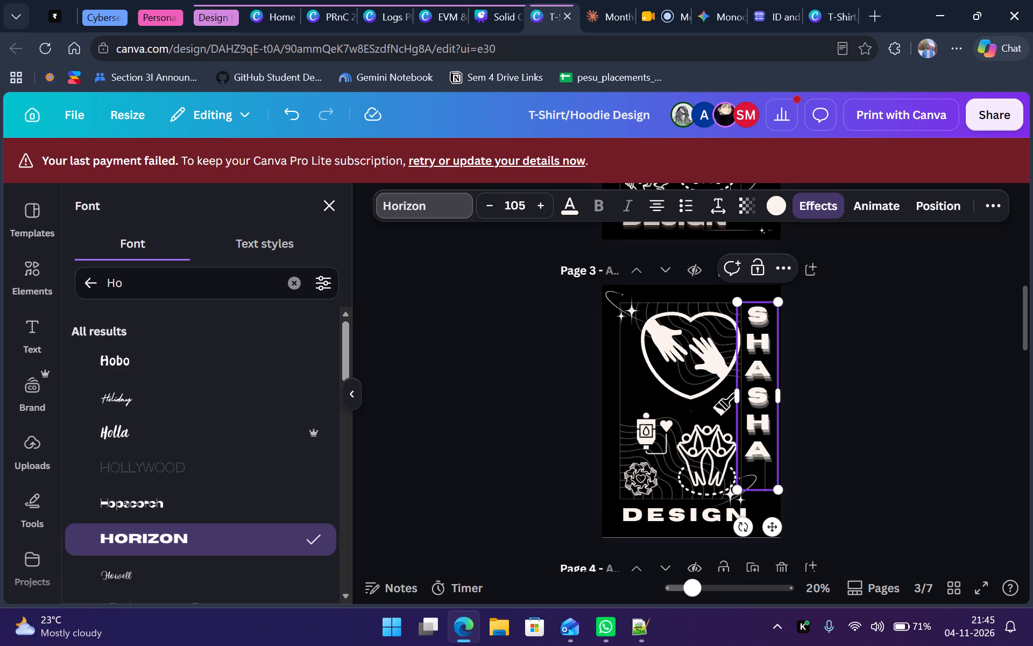
pyautogui.press('n')
pyautogui.press('Return')
pyautogui.press('k')
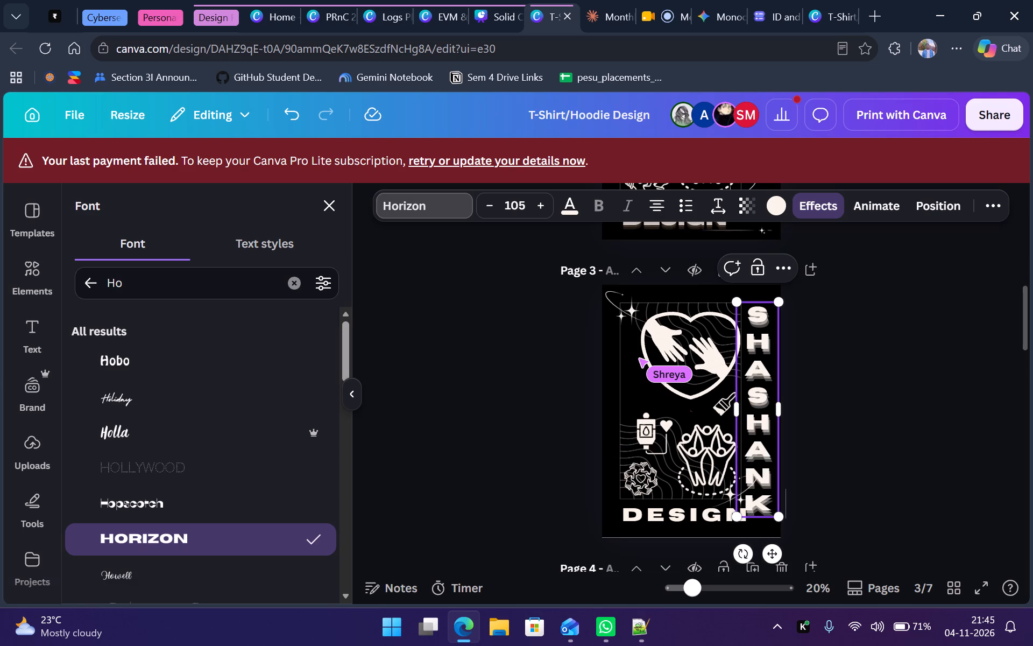
# Set the whole vertical SHASHANK text to letter spacing 673 and line spacing 1.11.
pyautogui.hotkey('ctrl', 'a')
pyautogui.click(717, 203)
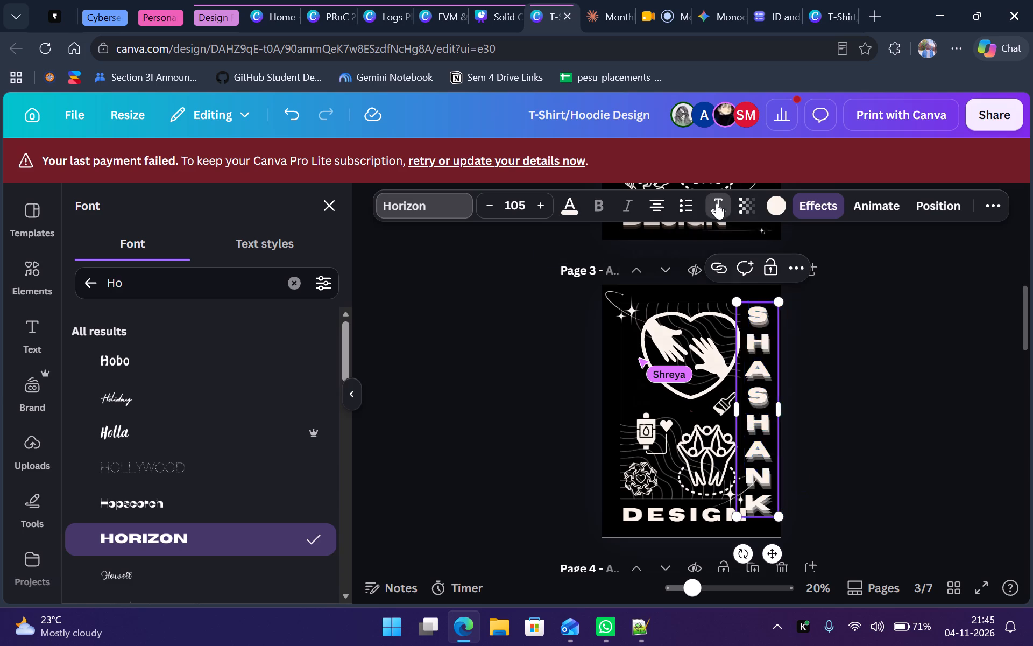
pyautogui.moveTo(733, 277); pyautogui.dragTo(723, 276)
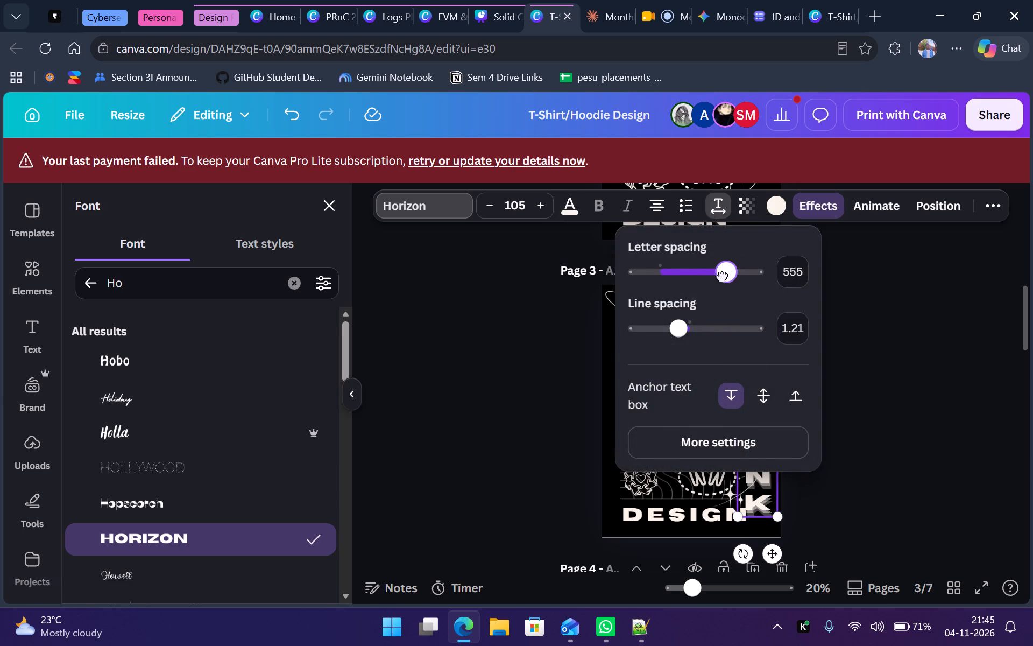
pyautogui.moveTo(723, 276); pyautogui.dragTo(742, 275)
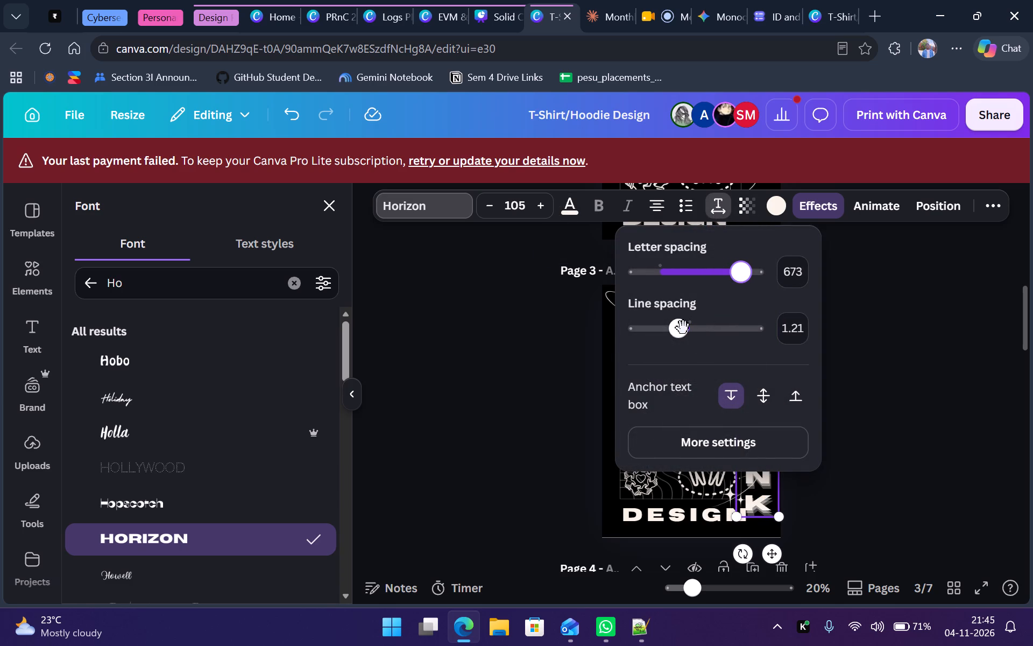
pyautogui.moveTo(683, 328); pyautogui.dragTo(672, 328)
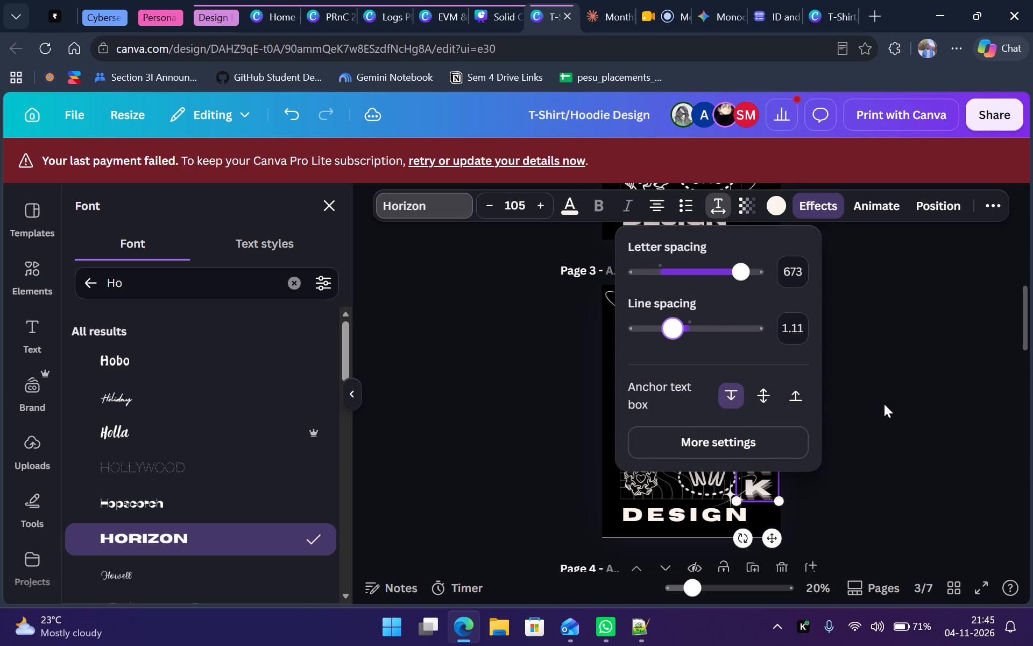
pyautogui.click(900, 411)
pyautogui.click(886, 416)
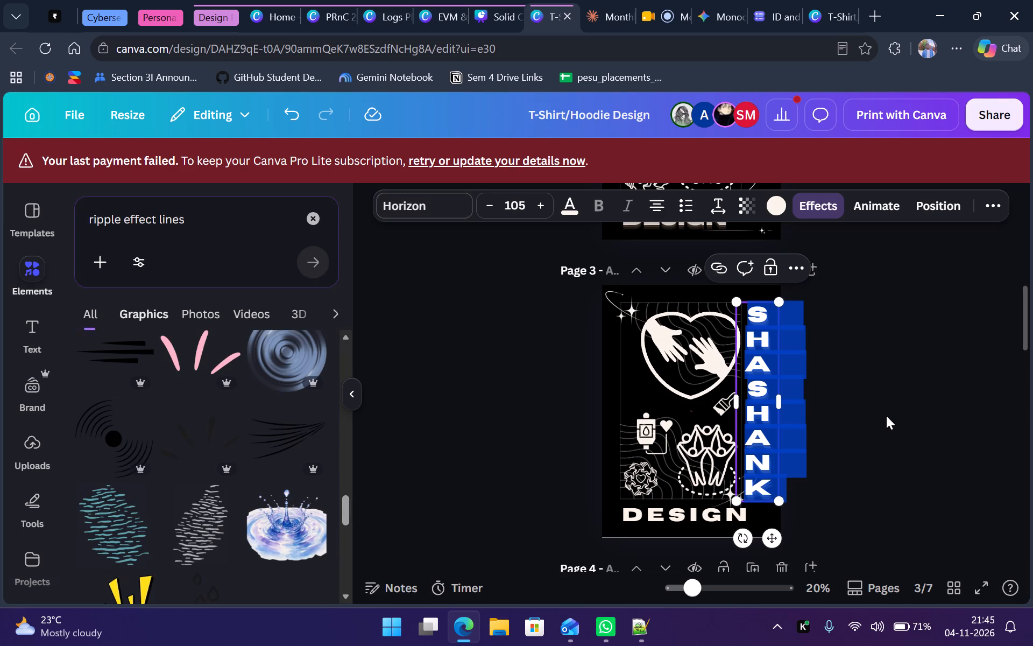
# Review the vertical lettering and layout on page 3 and compare it with the design's other pages.
pyautogui.click(887, 416)
pyautogui.click(760, 439)
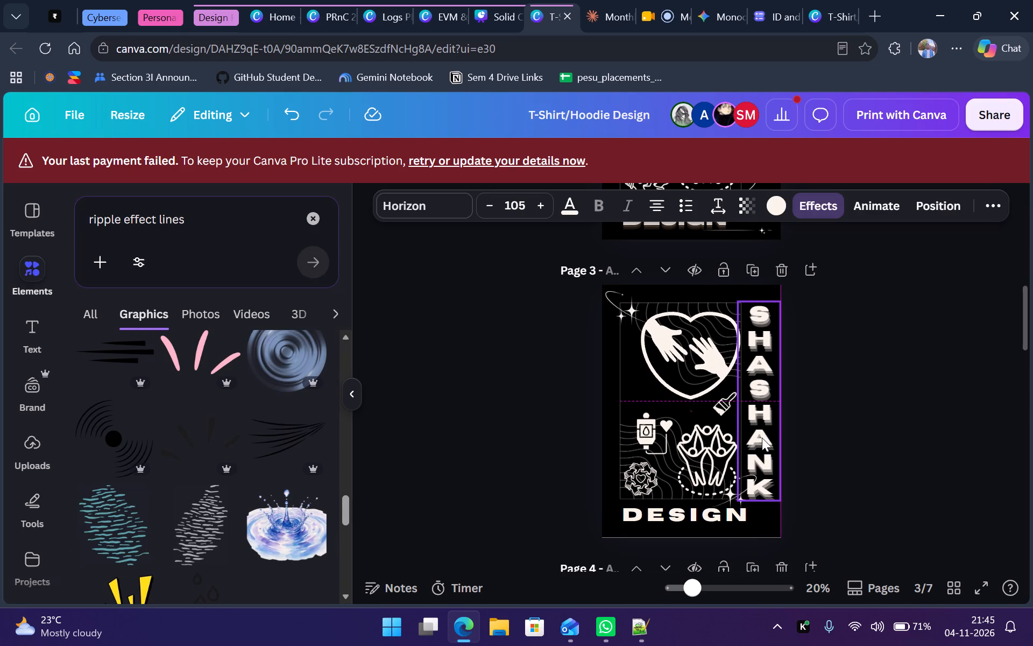
pyautogui.click(818, 451)
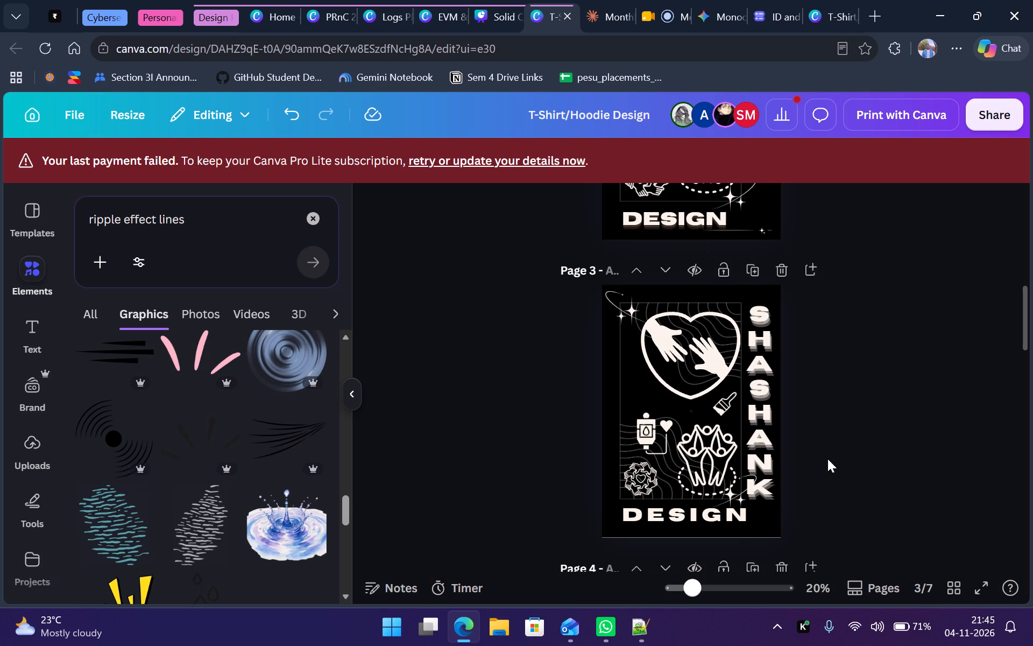
pyautogui.scroll(1, 827, 459)
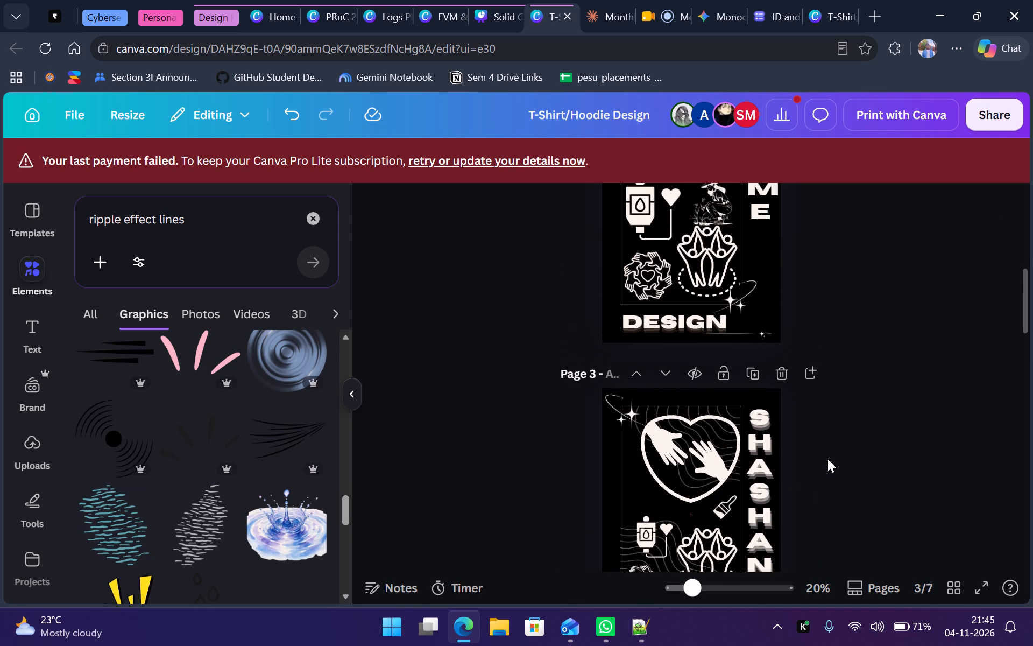
pyautogui.scroll(1, 827, 459)
pyautogui.scroll(-2, 827, 459)
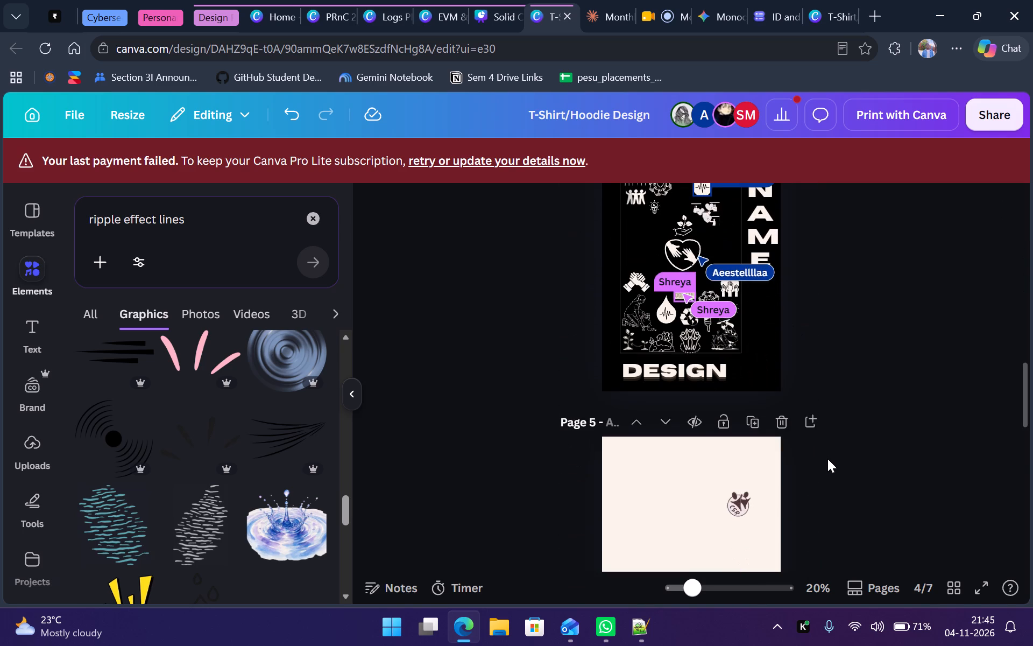
pyautogui.scroll(2, 827, 459)
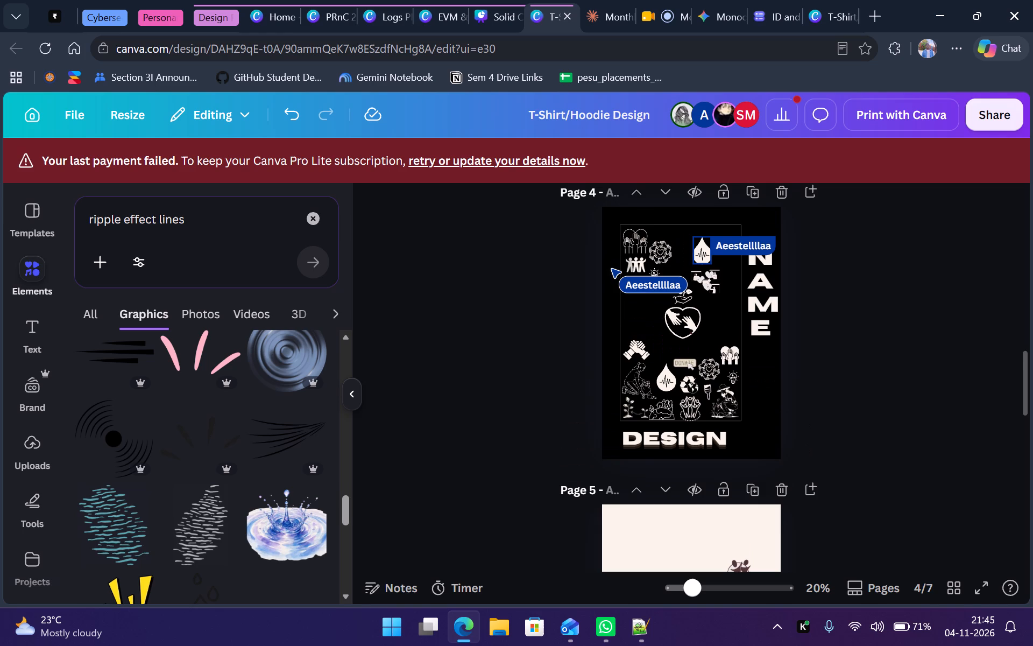
pyautogui.scroll(2, 827, 459)
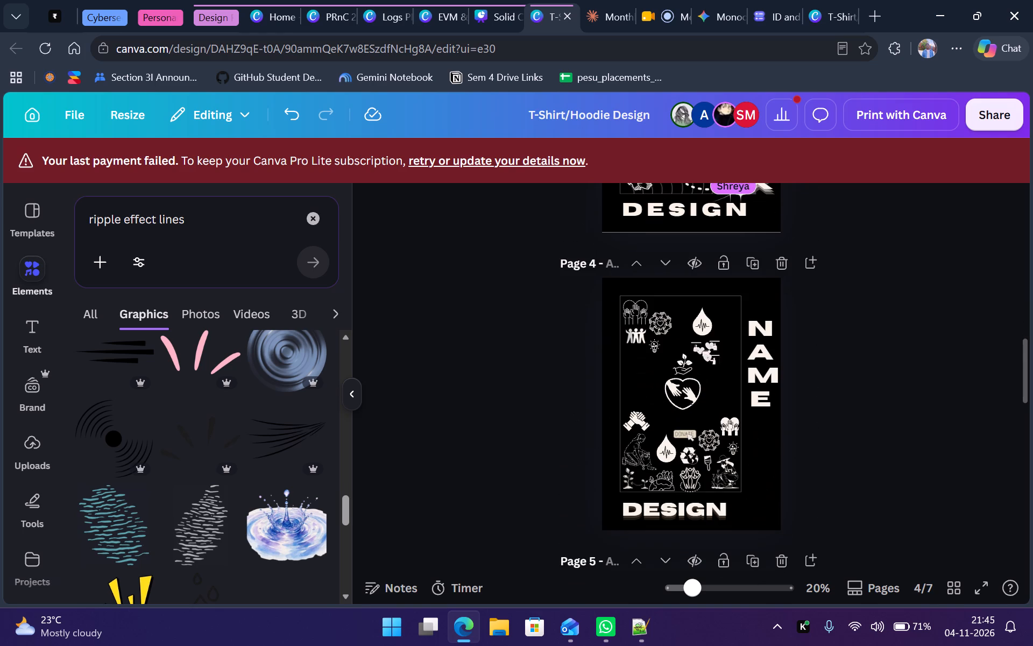
pyautogui.scroll(1, 827, 459)
pyautogui.scroll(-1, 827, 459)
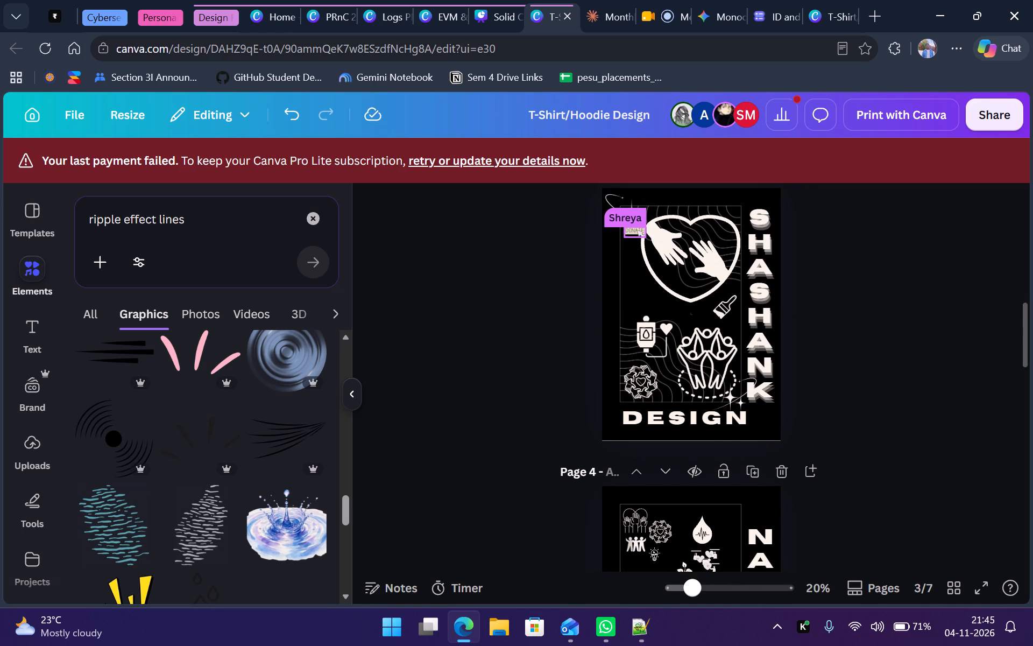
pyautogui.scroll(-1, 827, 459)
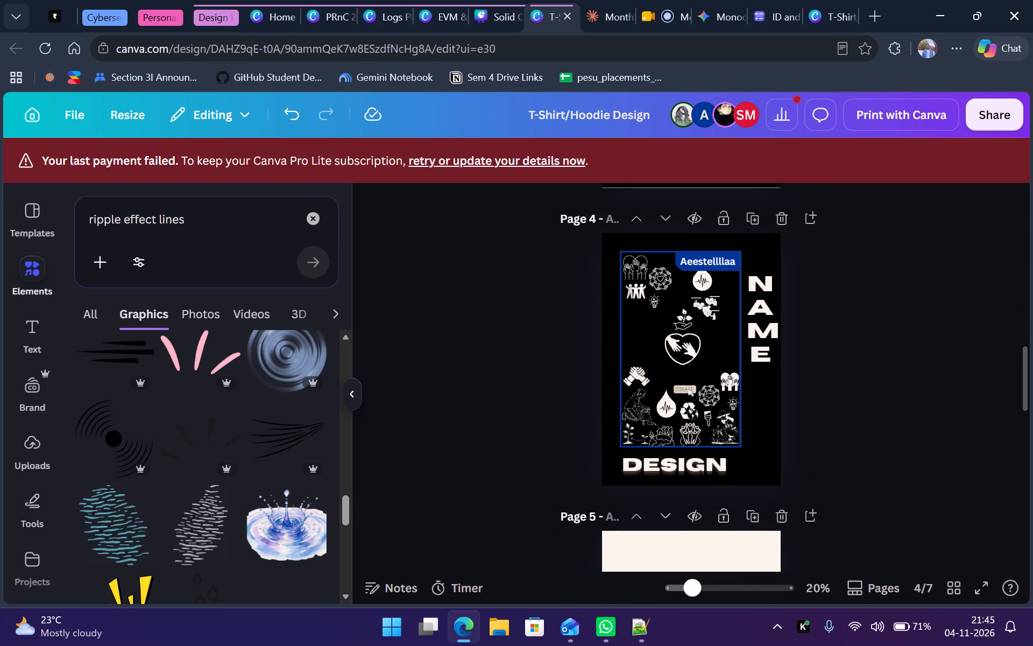
pyautogui.scroll(-1, 827, 459)
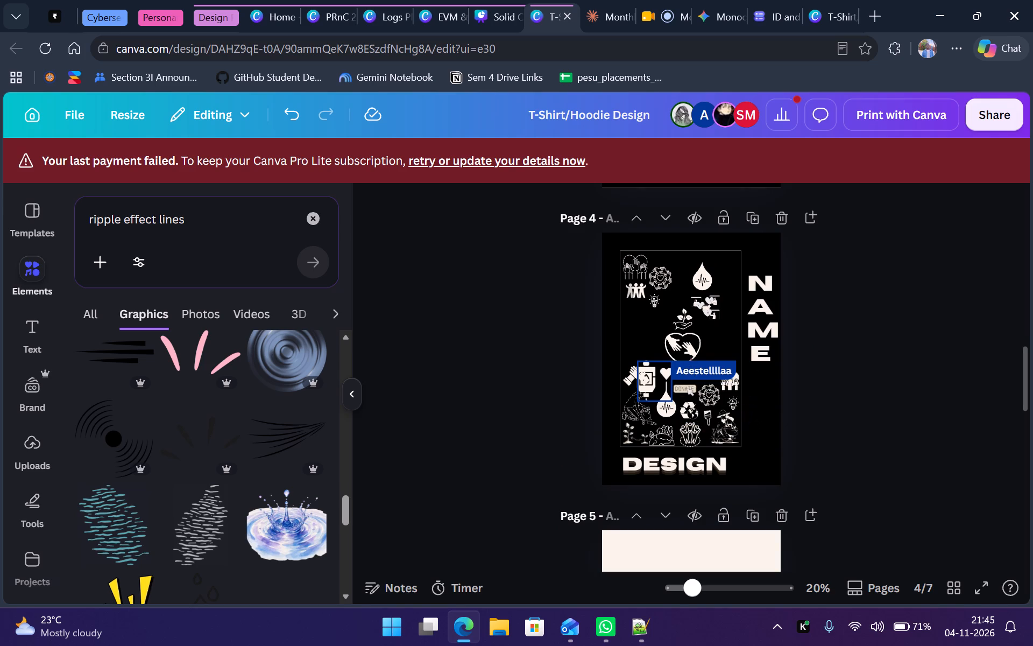
pyautogui.scroll(-3, 827, 459)
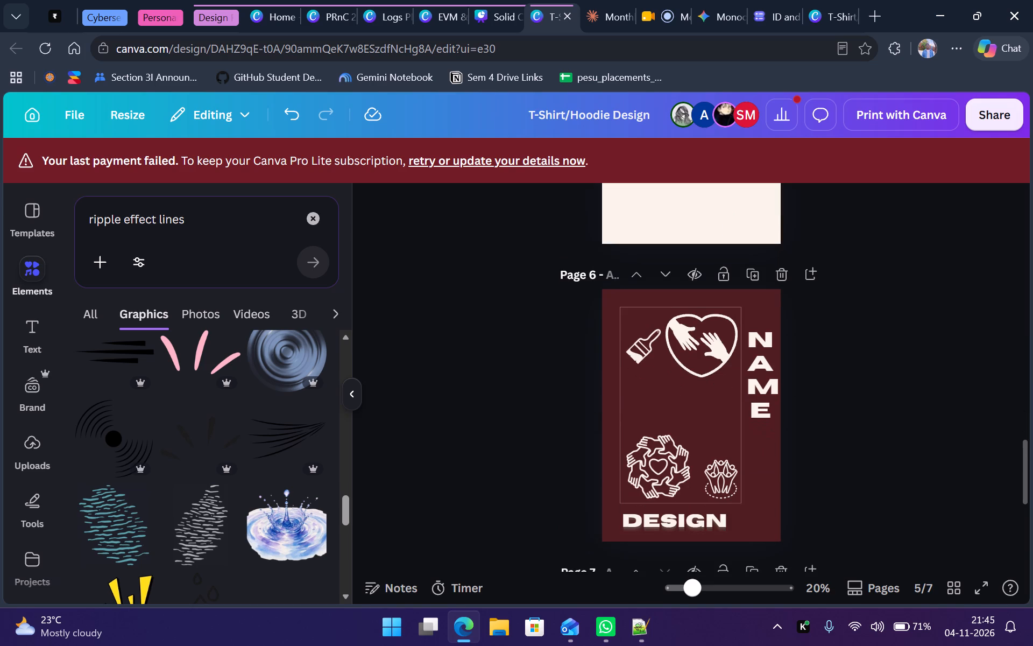
pyautogui.scroll(-1, 827, 459)
pyautogui.scroll(4, 827, 459)
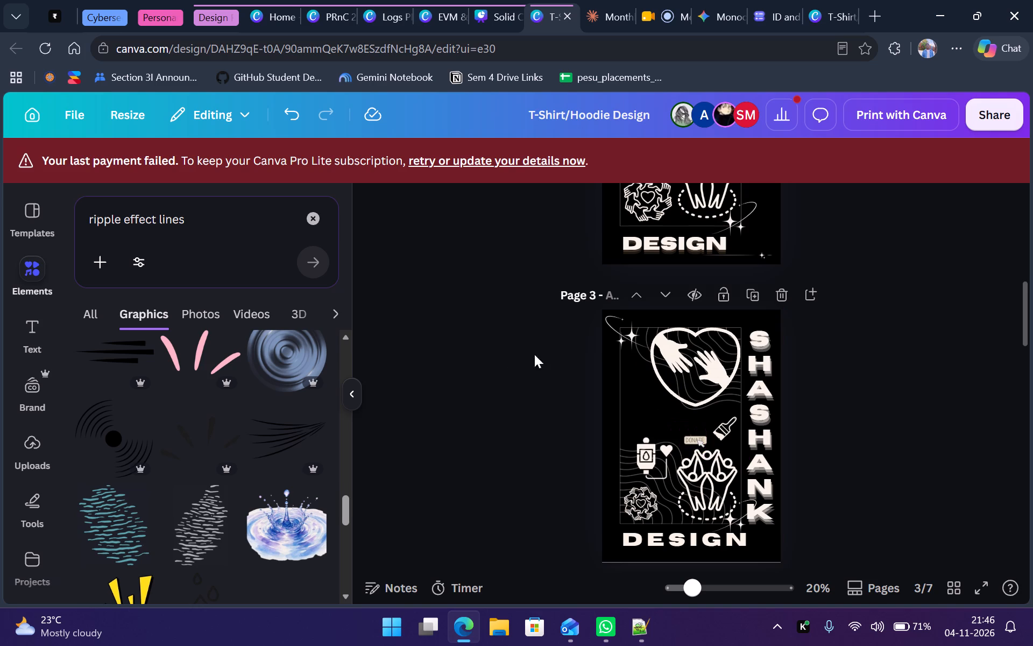
# Clear the ripple effect lines search from the elements library.
pyautogui.scroll(2, 237, 400)
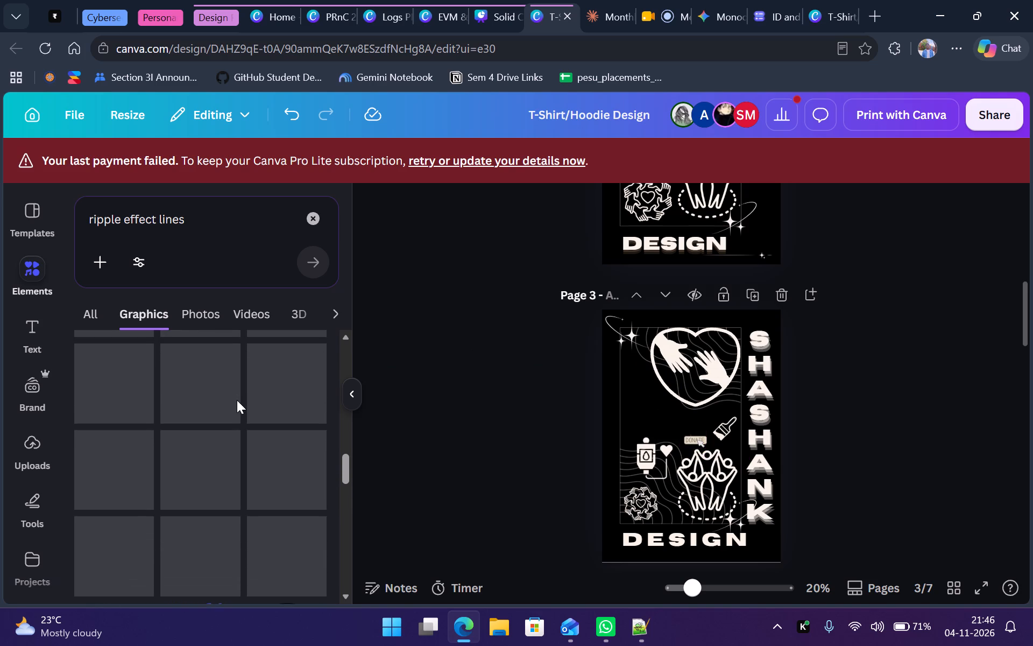
pyautogui.scroll(2, 237, 400)
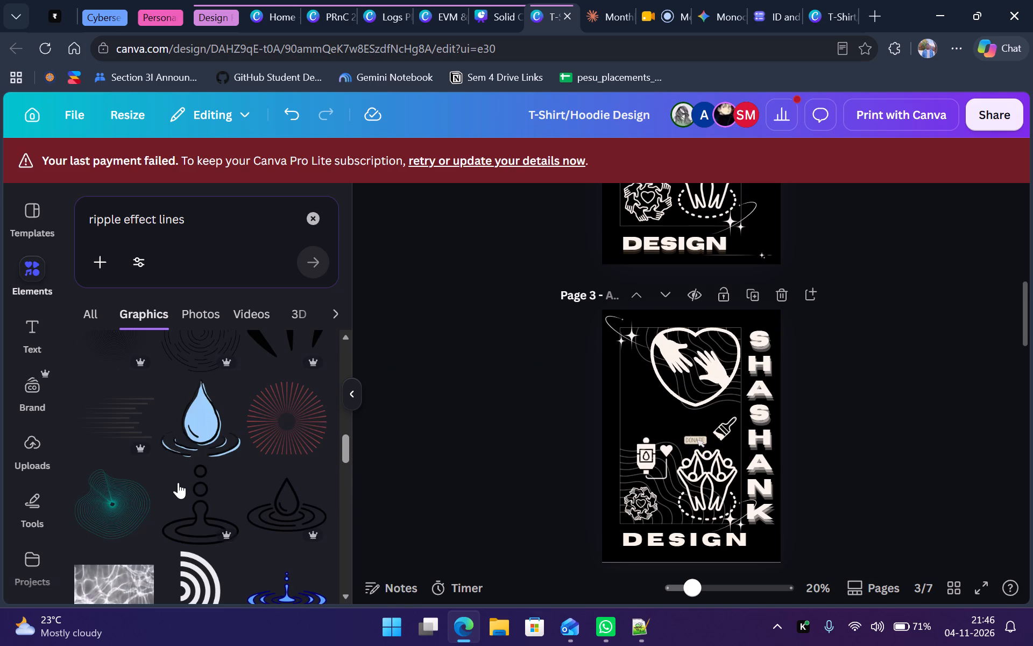
pyautogui.scroll(3, 177, 482)
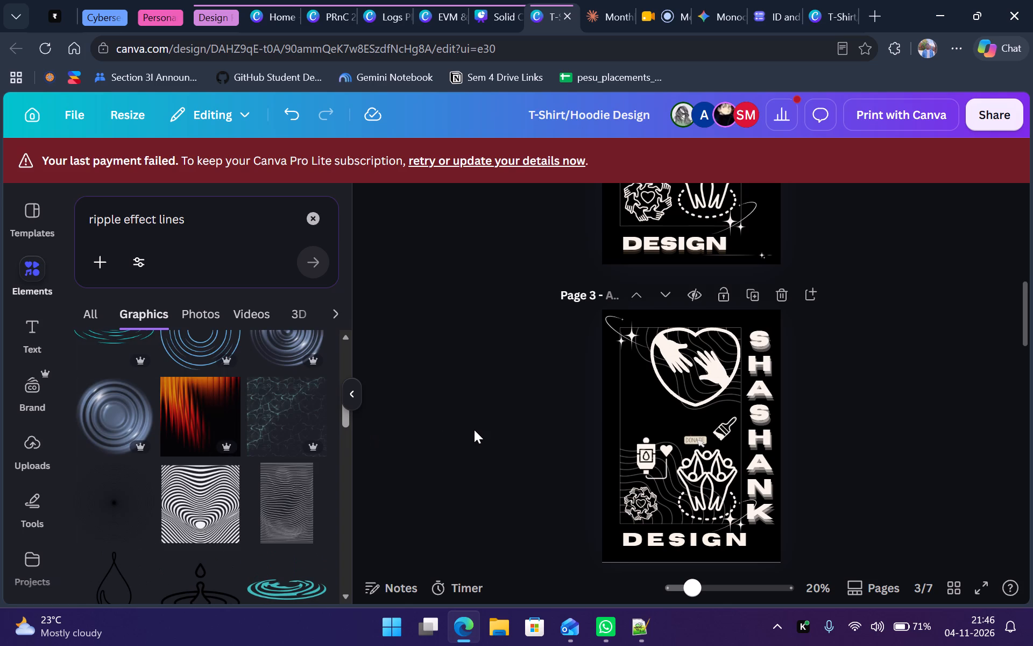
pyautogui.scroll(3, 190, 407)
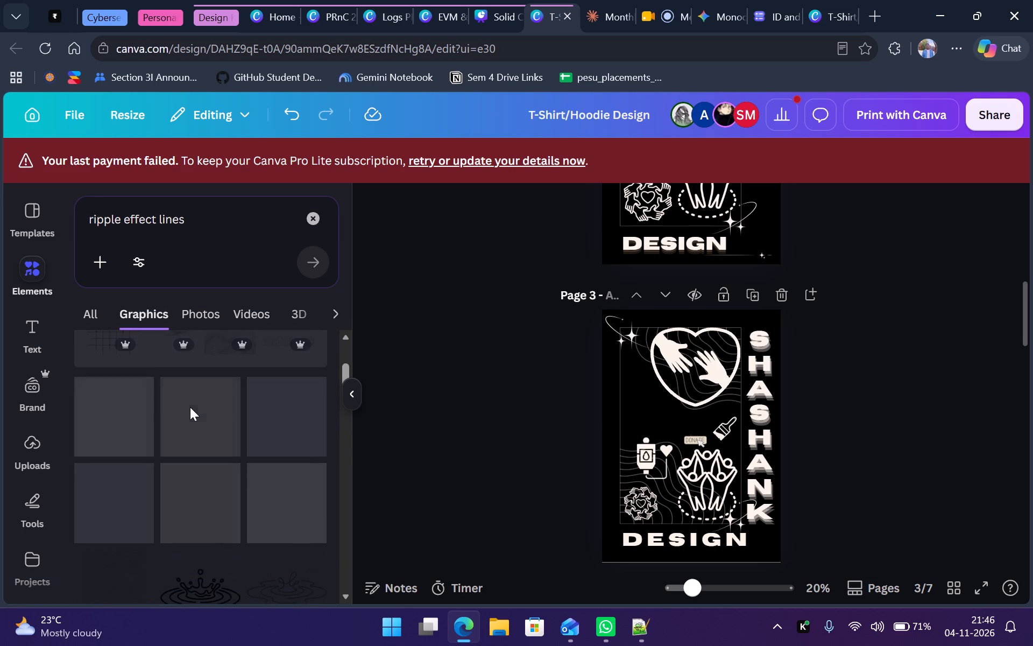
pyautogui.scroll(2, 190, 407)
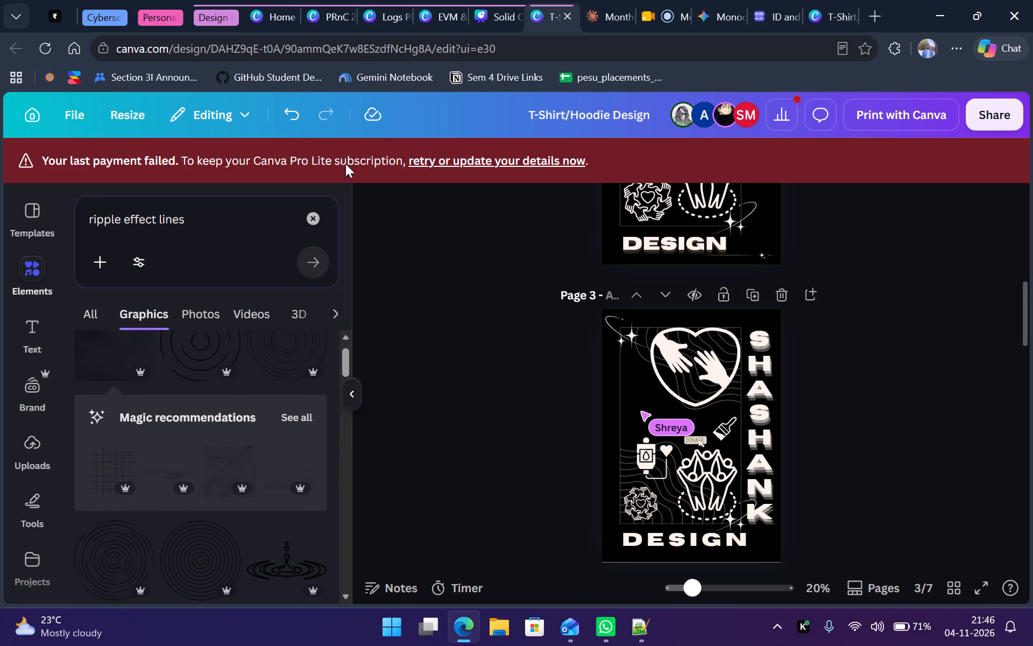
pyautogui.click(312, 221)
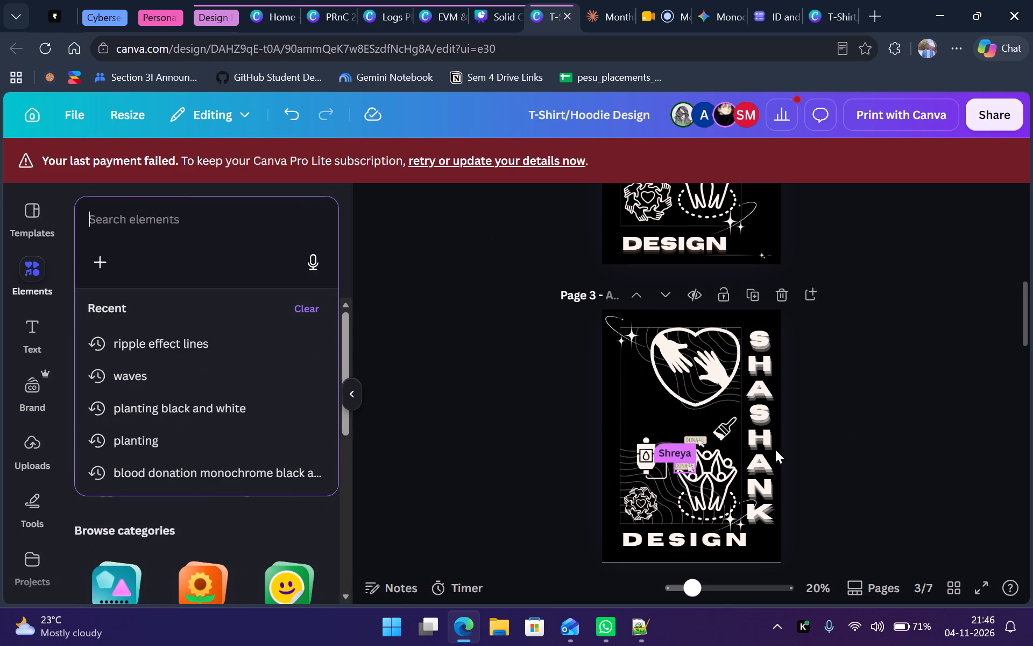
# Replace the whole vertical name text on page 3 with the placeholder NAME, one letter per line.
pyautogui.click(766, 443)
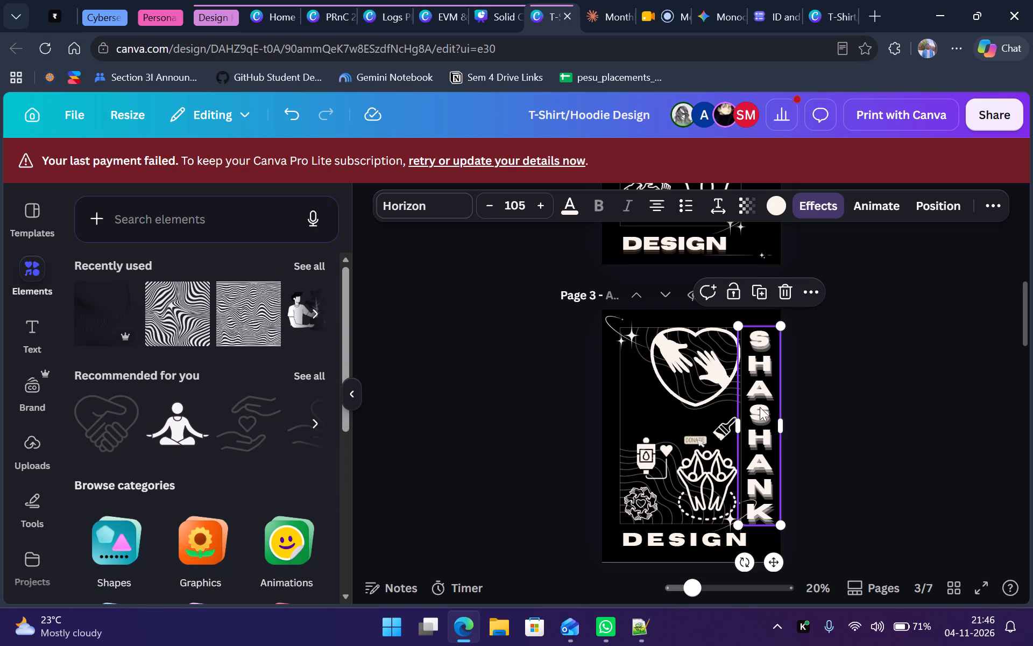
pyautogui.doubleClick(760, 418)
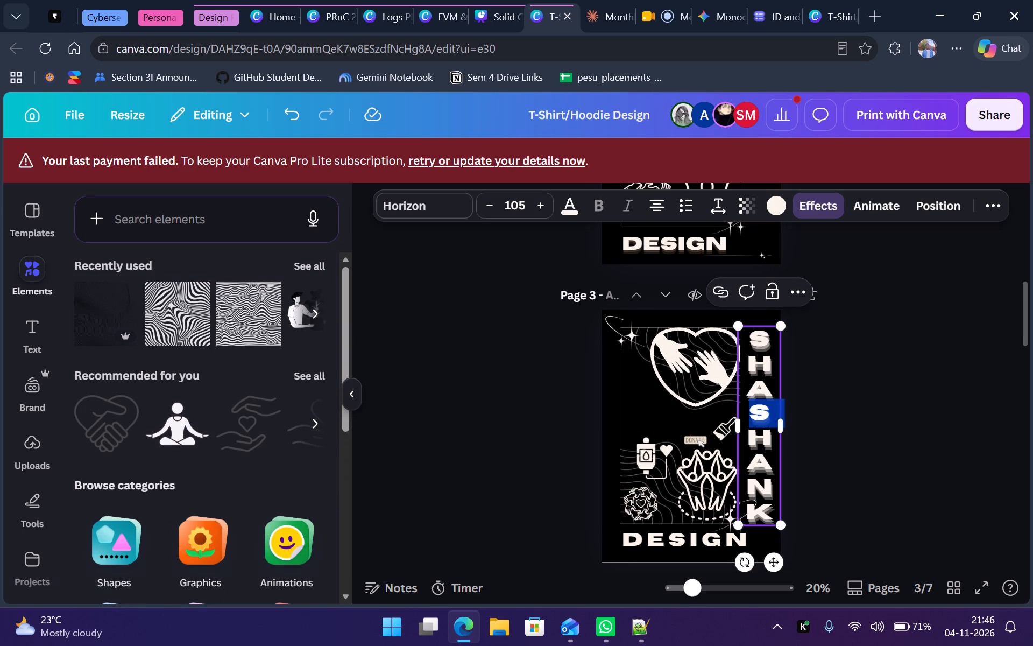
pyautogui.hotkey('ctrl', 'a')
pyautogui.hotkey('shift', 'n')
pyautogui.press('Return')
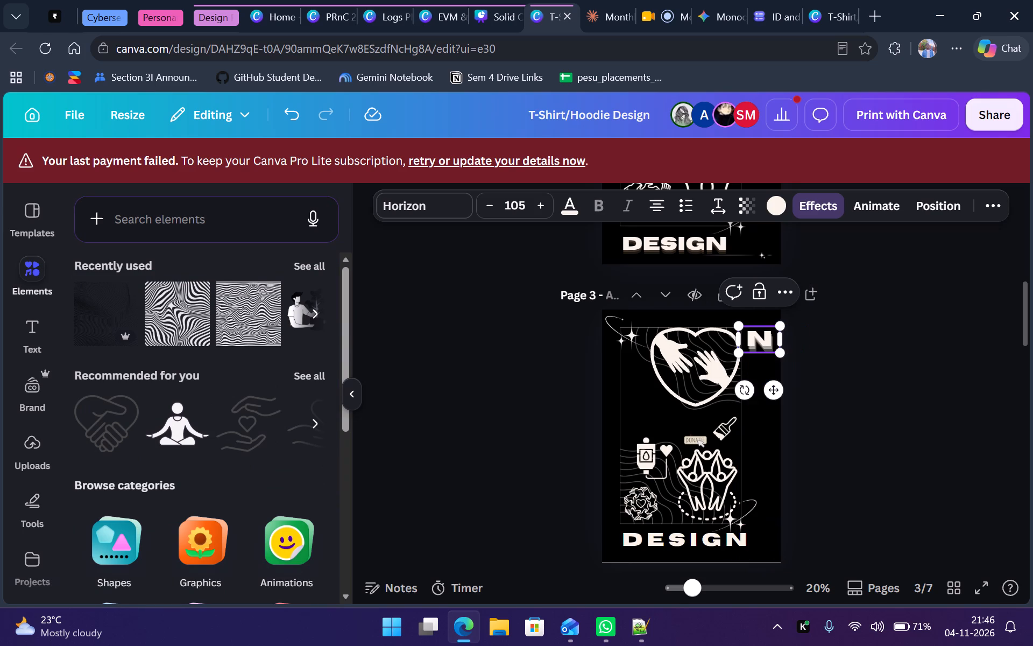
pyautogui.press('a')
pyautogui.press('Return')
pyautogui.press('m')
pyautogui.press('Return')
pyautogui.press('e')
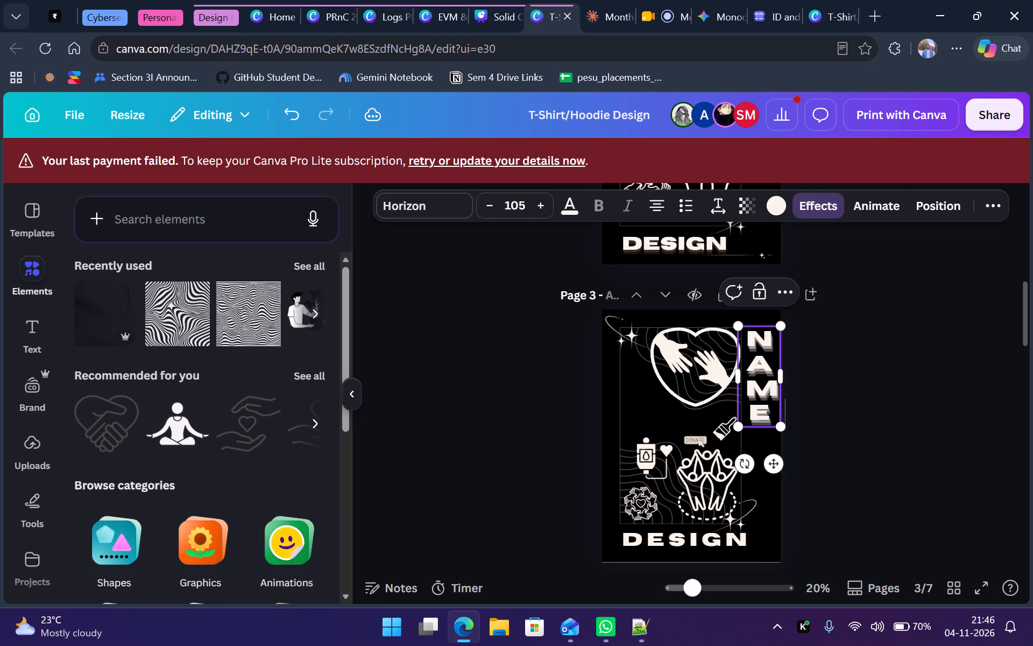
pyautogui.click(844, 448)
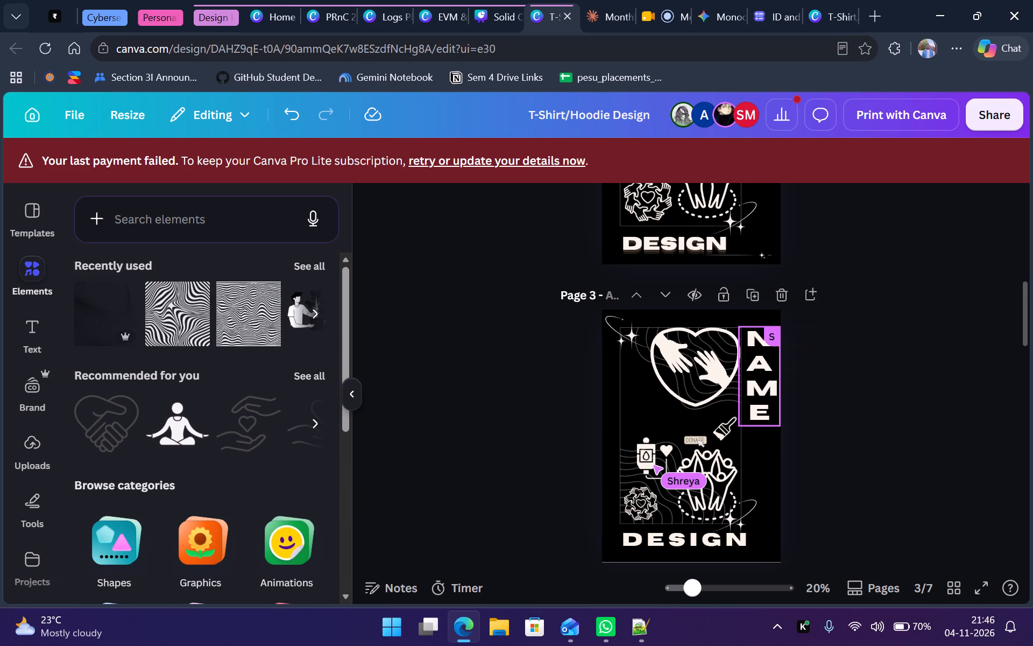
pyautogui.click(892, 473)
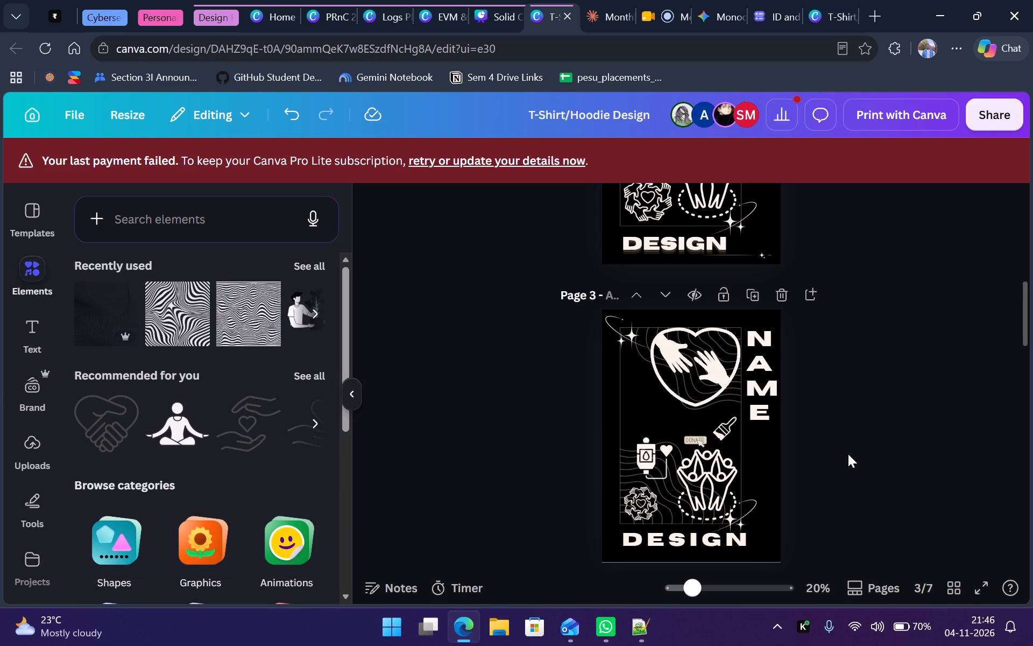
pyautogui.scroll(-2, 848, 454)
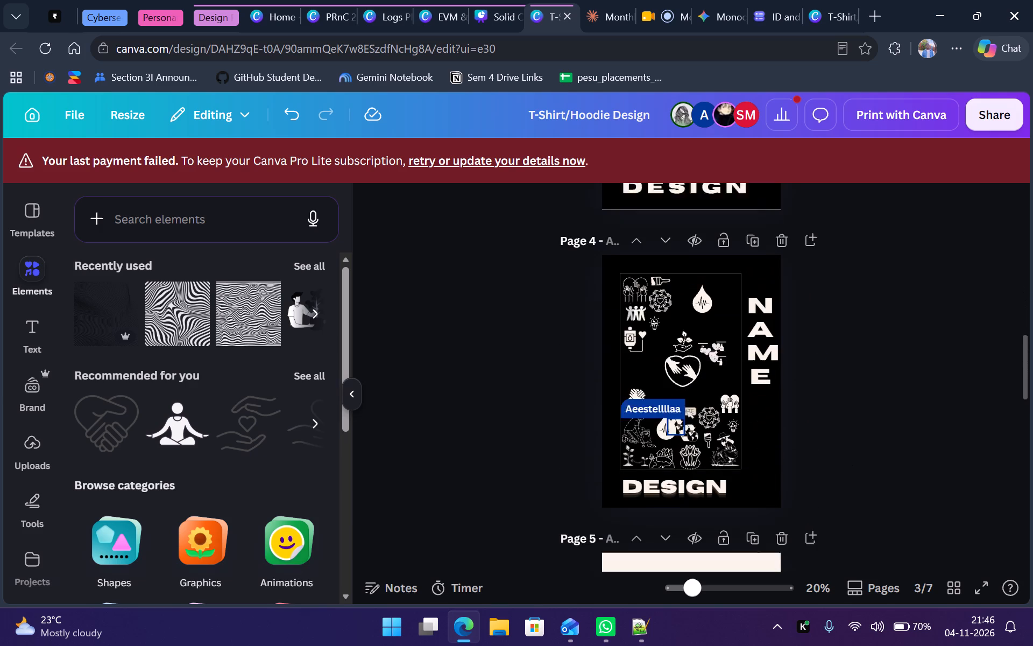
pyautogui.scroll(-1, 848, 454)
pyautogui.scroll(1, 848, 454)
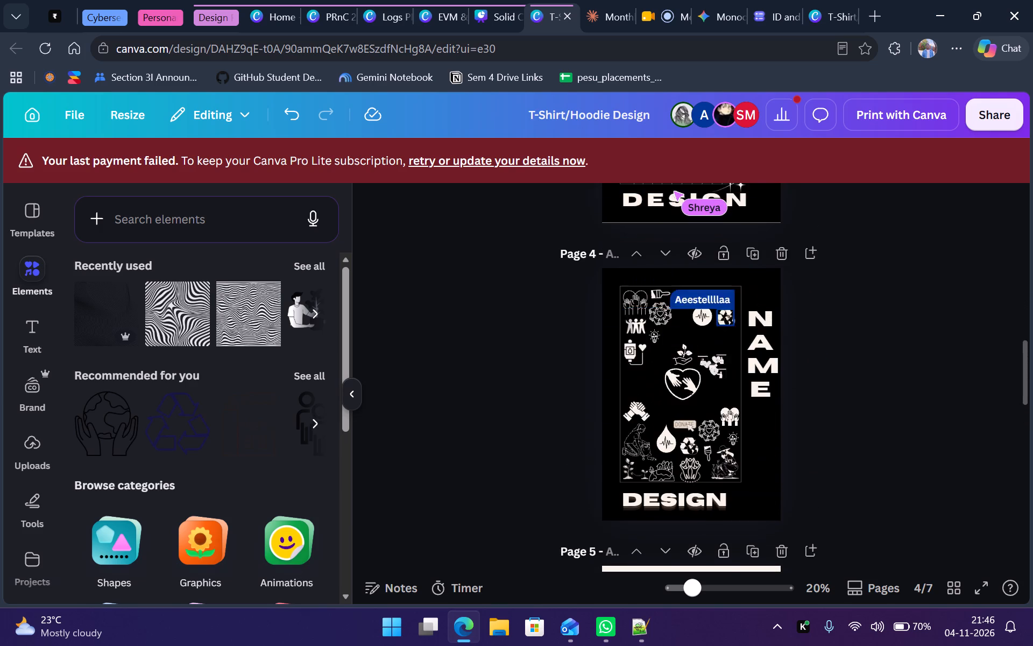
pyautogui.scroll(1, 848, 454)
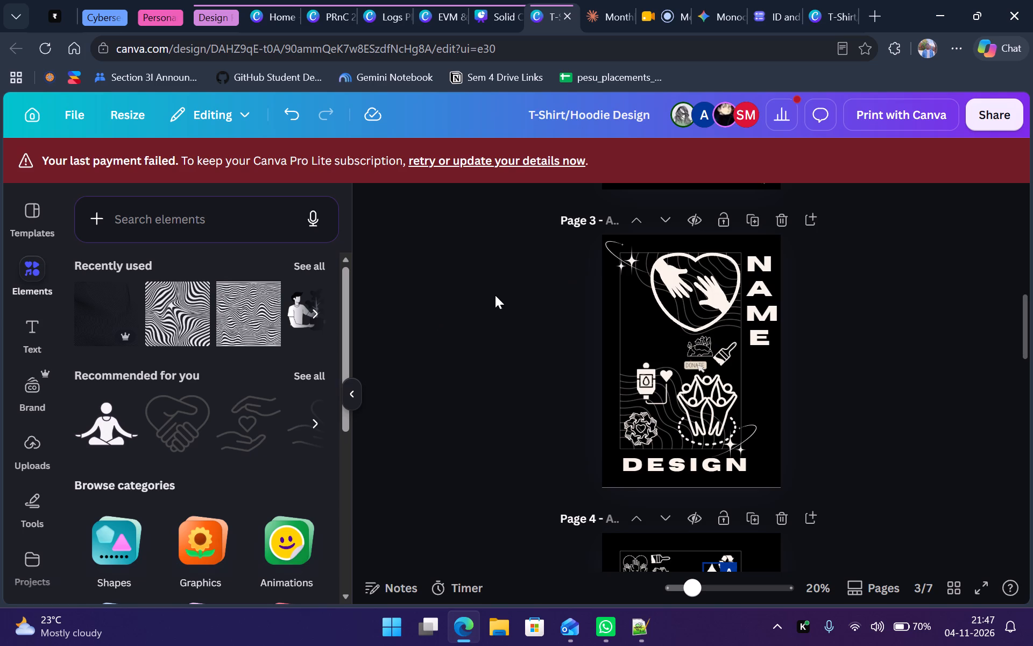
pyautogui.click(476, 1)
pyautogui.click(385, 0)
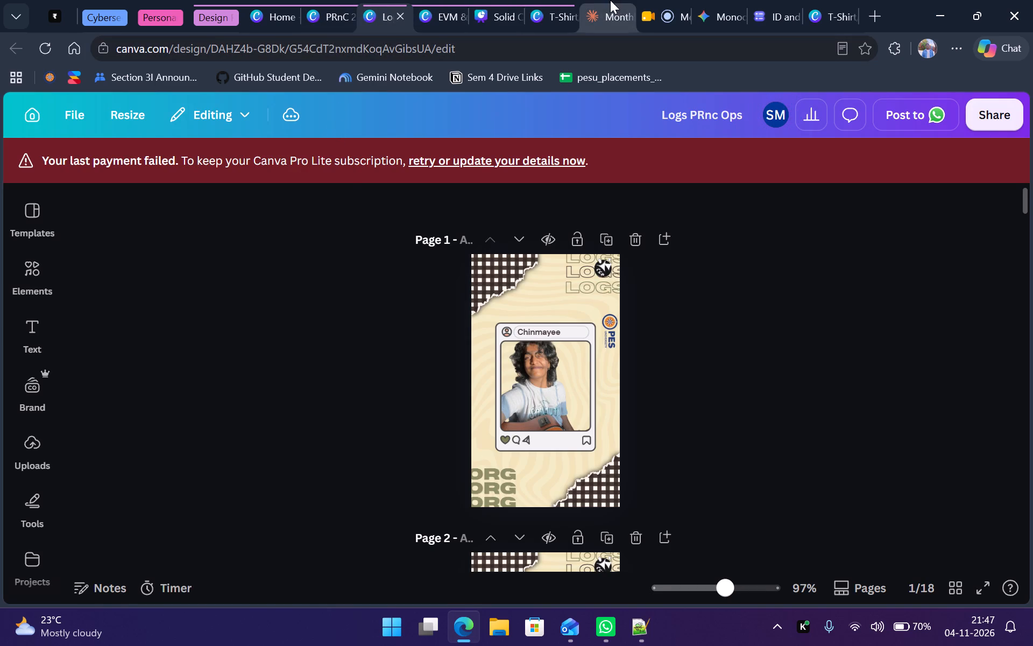